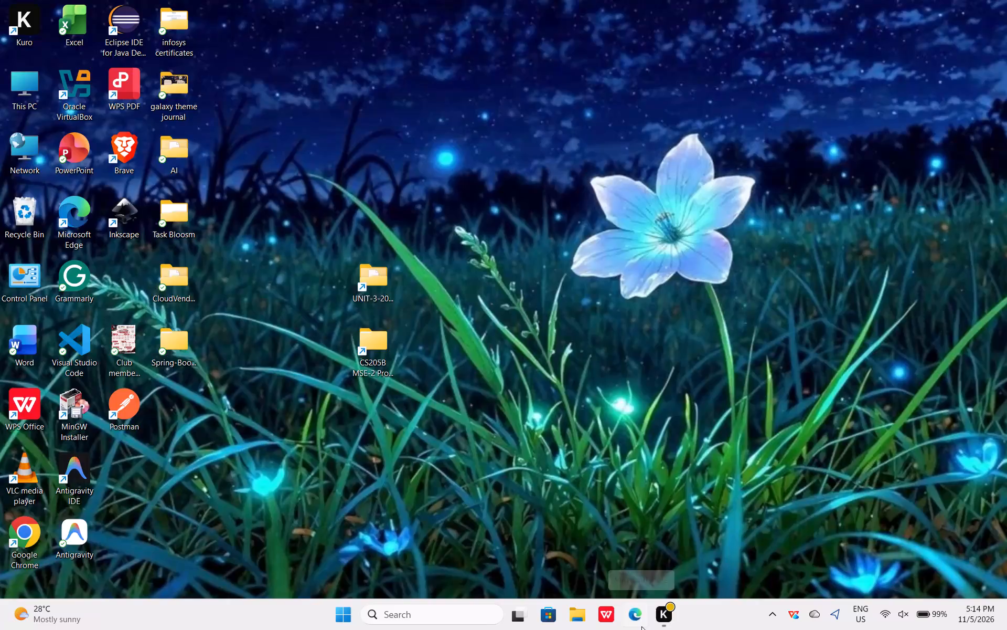
Open Canva in Microsoft Edge and continue in the browser instead of the desktop app.
{"action": "left_click", "coordinate": [641, 626]}
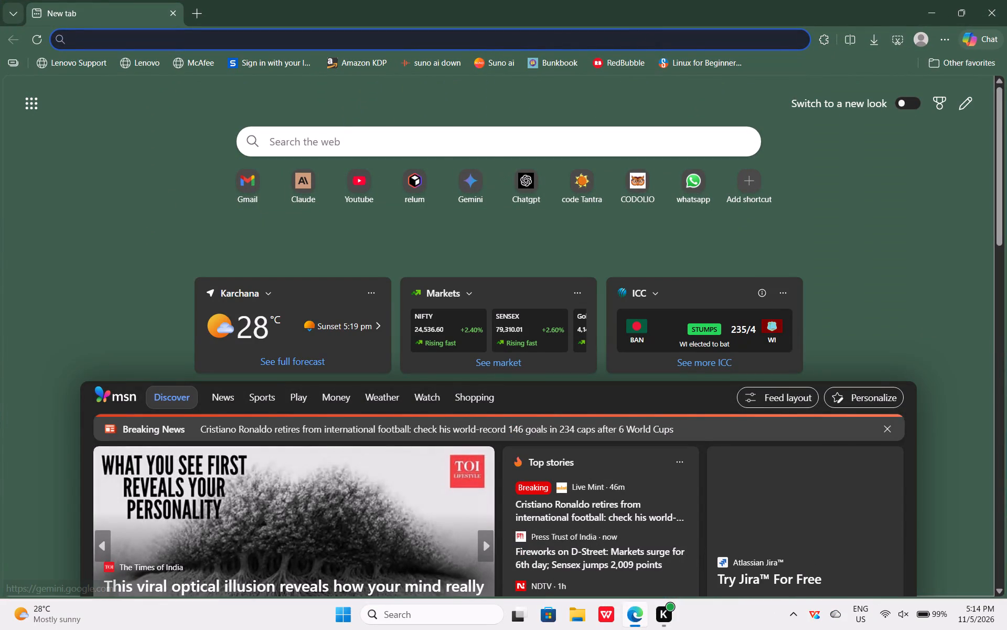
{"action": "left_click", "coordinate": [488, 144]}
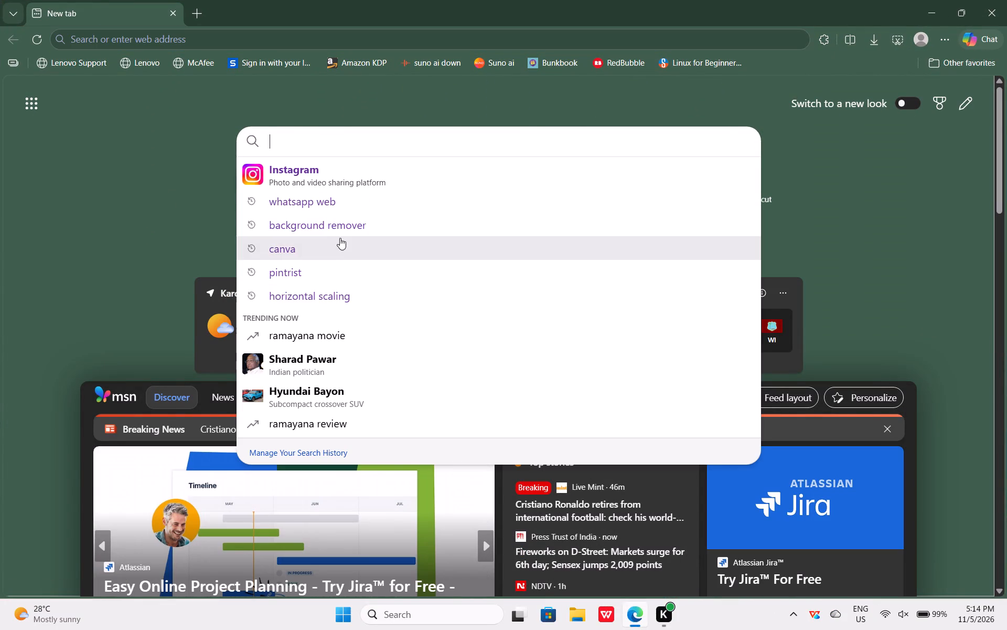
{"action": "left_click", "coordinate": [339, 238]}
{"action": "left_click", "coordinate": [159, 206]}
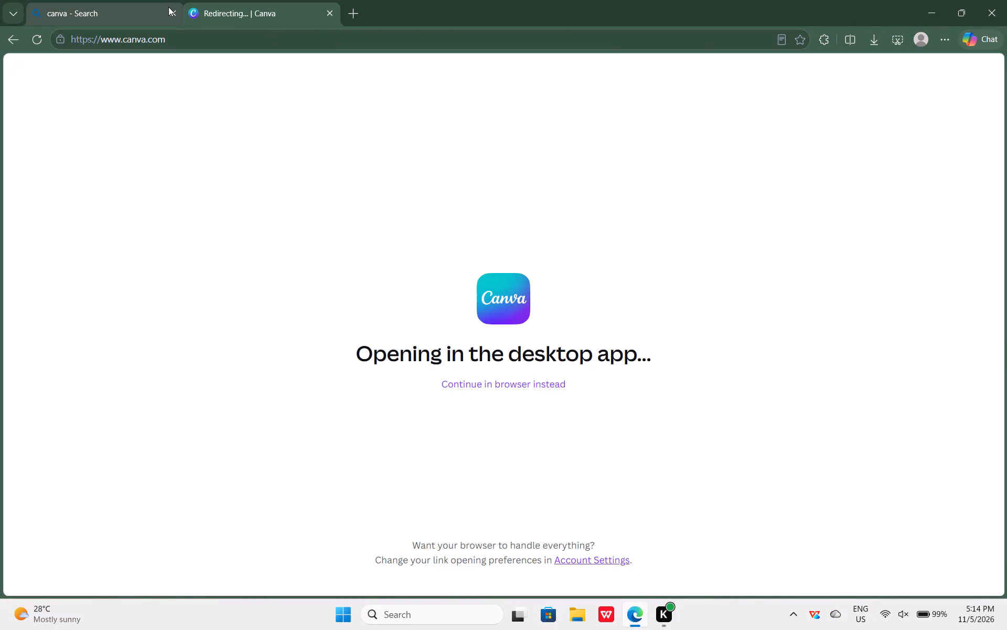
{"action": "left_click", "coordinate": [169, 10]}
{"action": "left_click", "coordinate": [531, 388]}
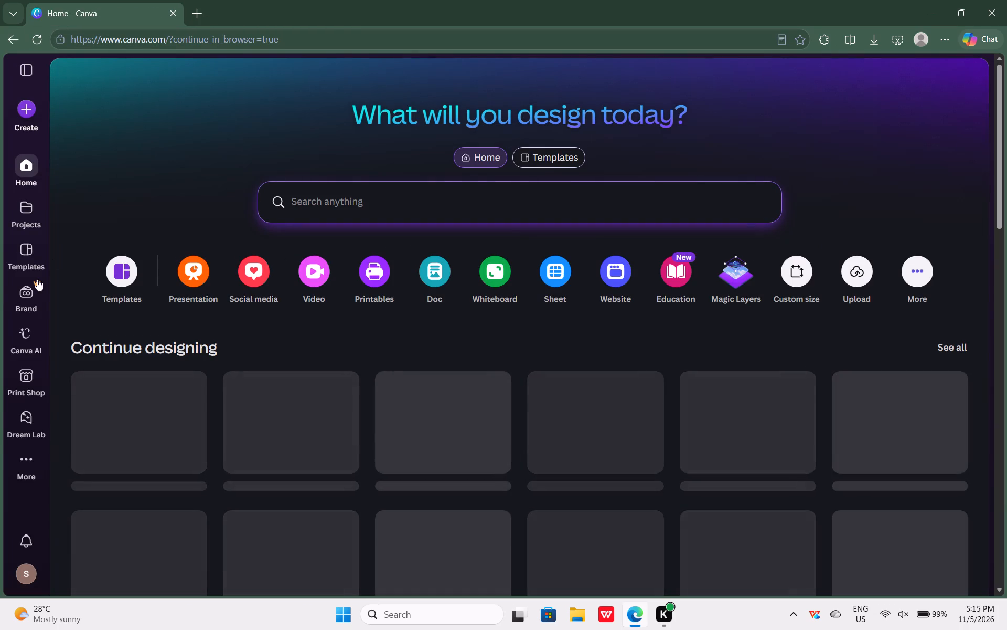
Open the recent "Choti Diwali post" design for editing.
{"action": "left_click", "coordinate": [160, 470]}
{"action": "scroll", "coordinate": [163, 454], "scroll_direction": "down", "scroll_amount": 1}
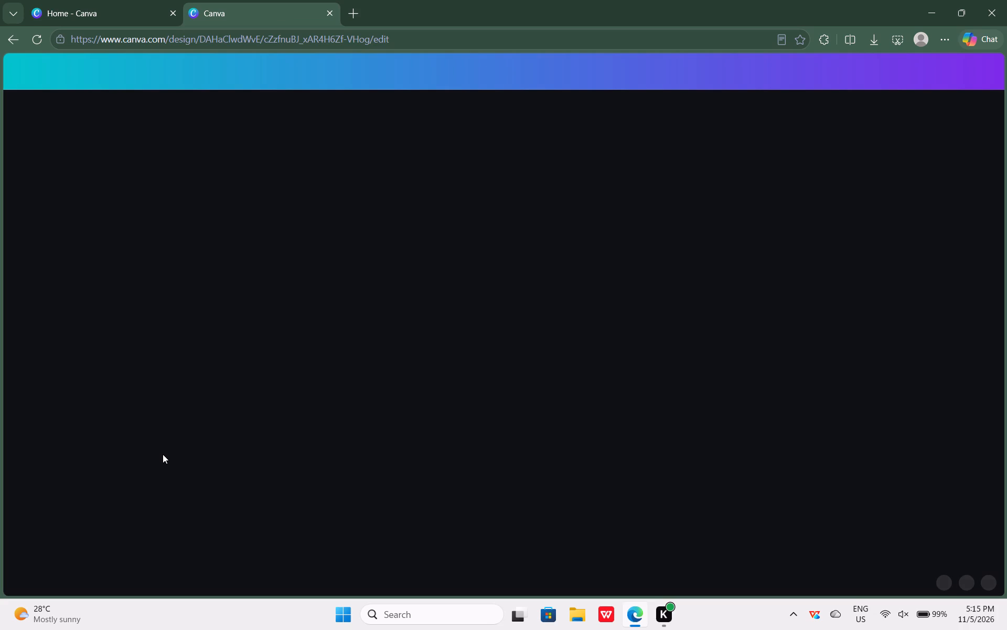
{"action": "scroll", "coordinate": [163, 454], "scroll_direction": "down", "scroll_amount": 1}
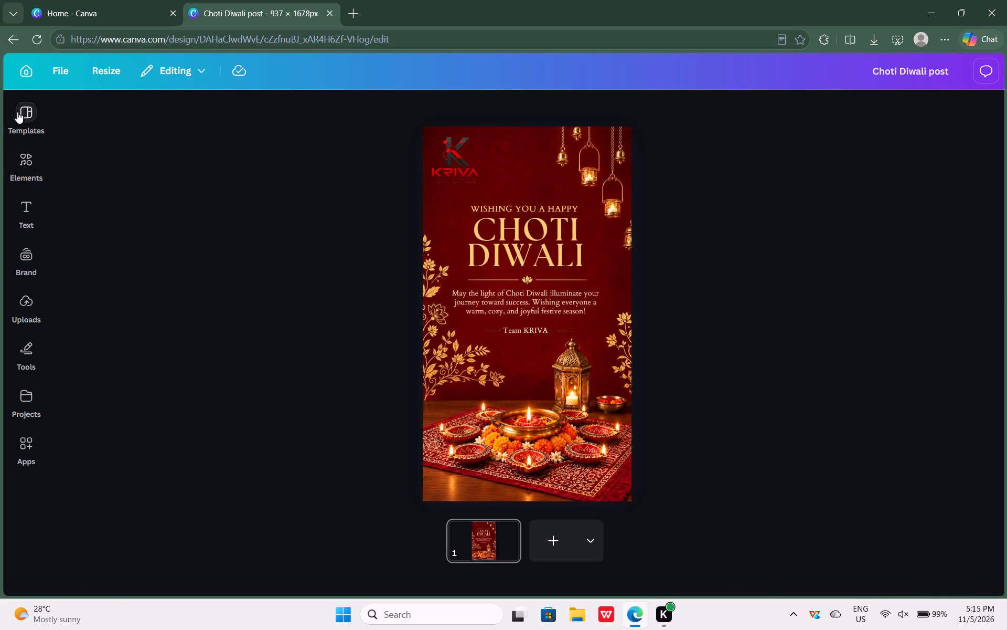
Add a blank second page to the design.
{"action": "left_click", "coordinate": [543, 544]}
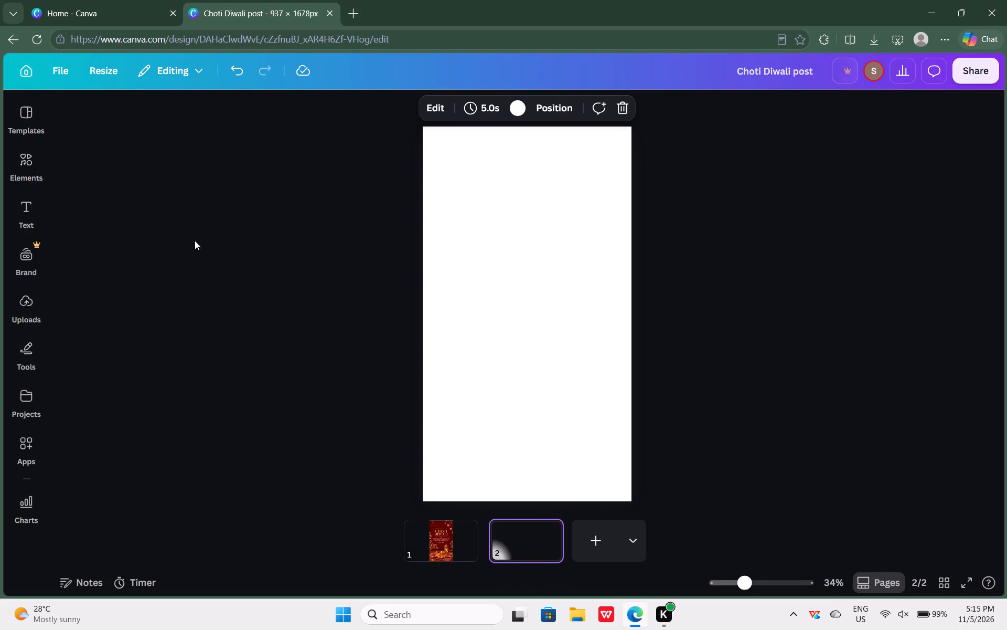
Search the templates for "diwali" and apply the pink Happy Diwali template with hanging lotus lamps to page 2.
{"action": "left_click", "coordinate": [19, 120]}
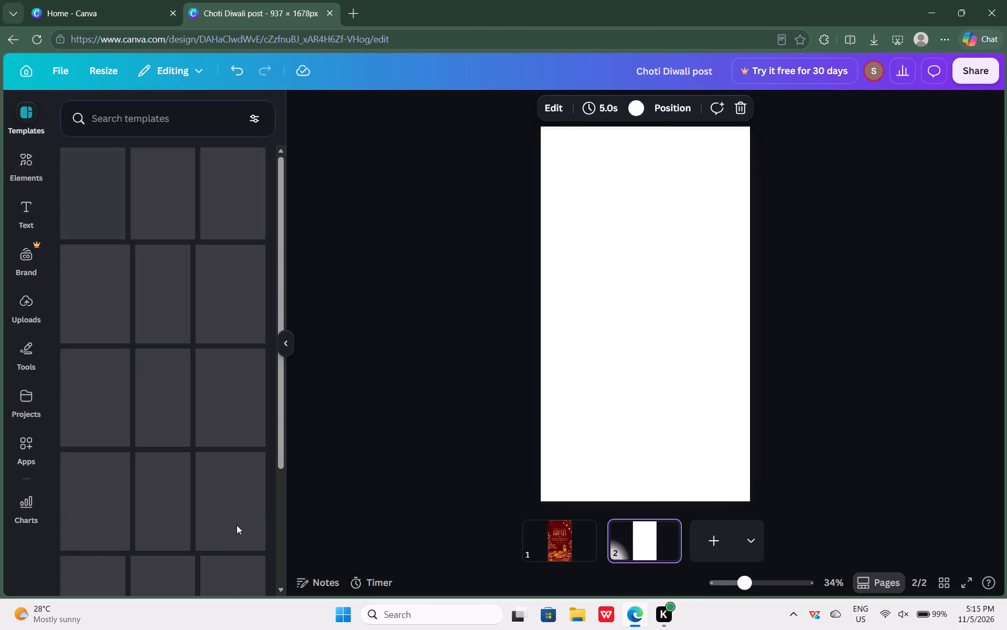
{"action": "left_click", "coordinate": [154, 117]}
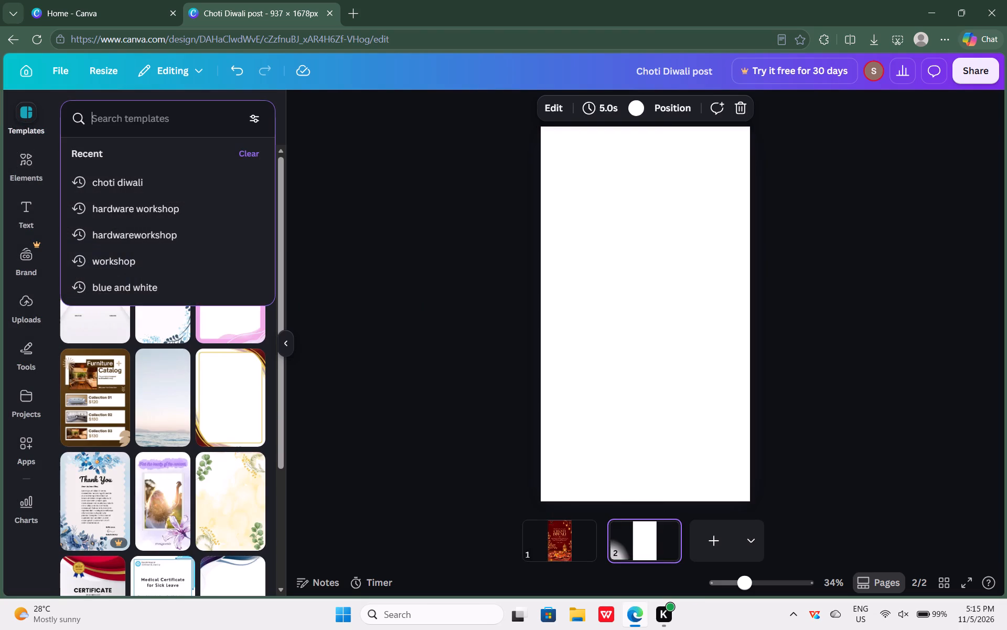
{"action": "type", "text": "di"}
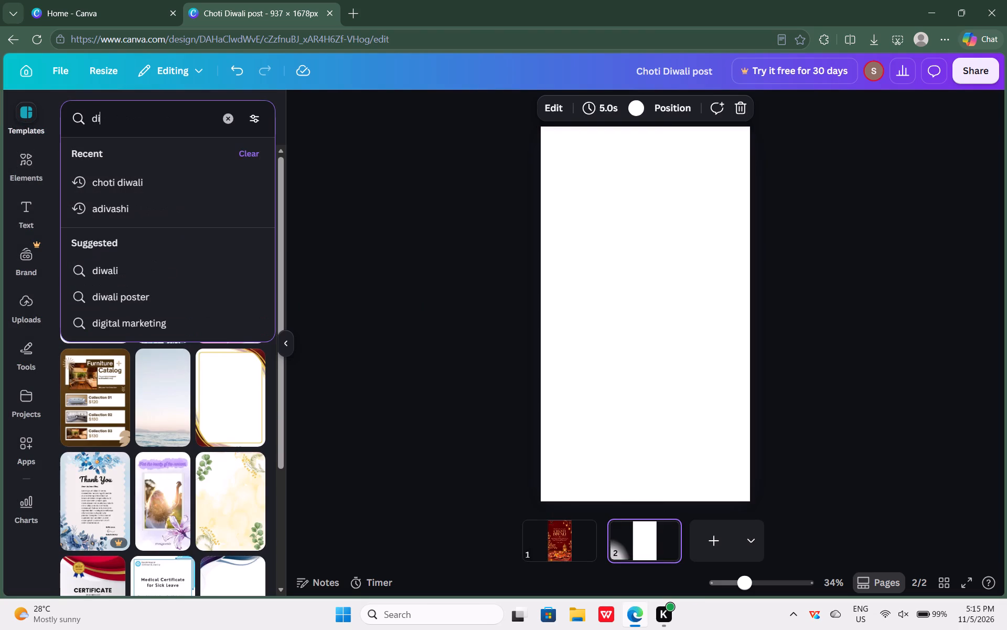
{"action": "type", "text": "va"}
{"action": "key", "text": "BackSpace"}
{"action": "key", "text": "BackSpace"}
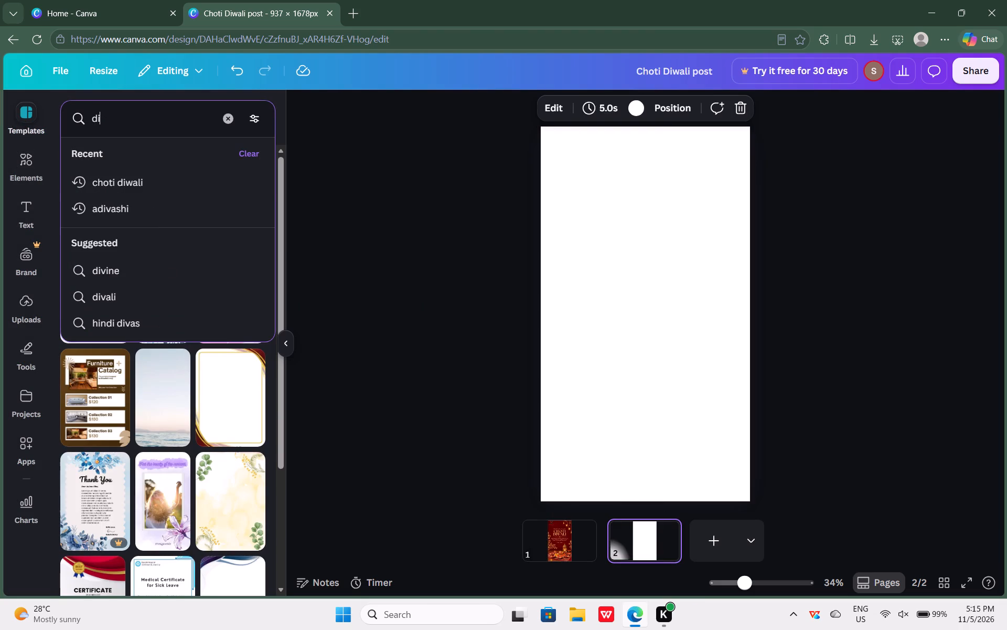
{"action": "type", "text": "ali"}
{"action": "key", "text": "space"}
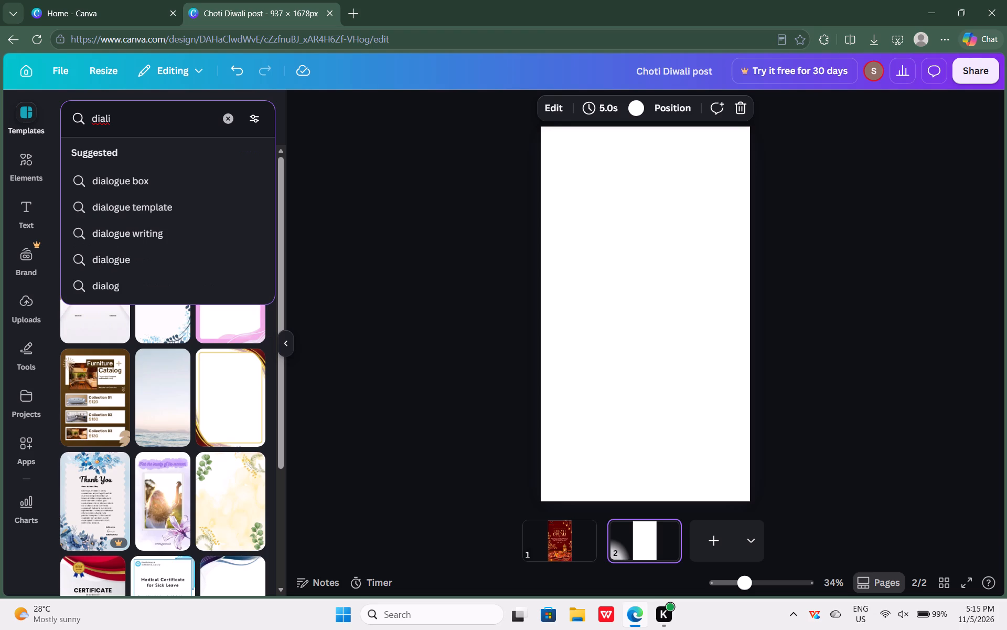
{"action": "key", "text": "BackSpace"}
{"action": "key", "text": "BackSpace"}
{"action": "key", "text": "BackSpace"}
{"action": "key", "text": "BackSpace"}
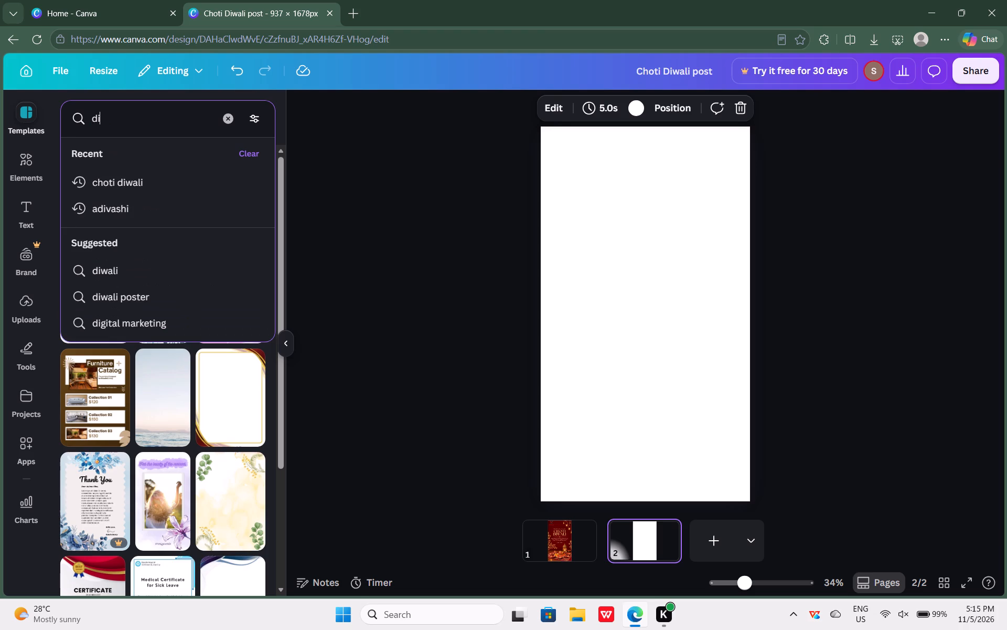
{"action": "type", "text": "wali"}
{"action": "key", "text": "space"}
{"action": "key", "text": "Return"}
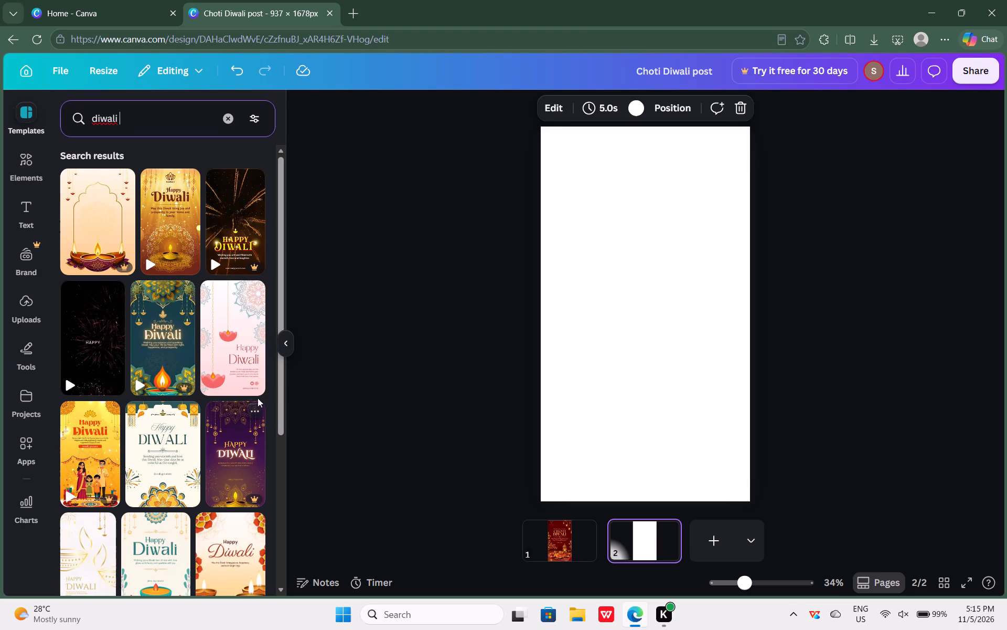
{"action": "left_click", "coordinate": [235, 377]}
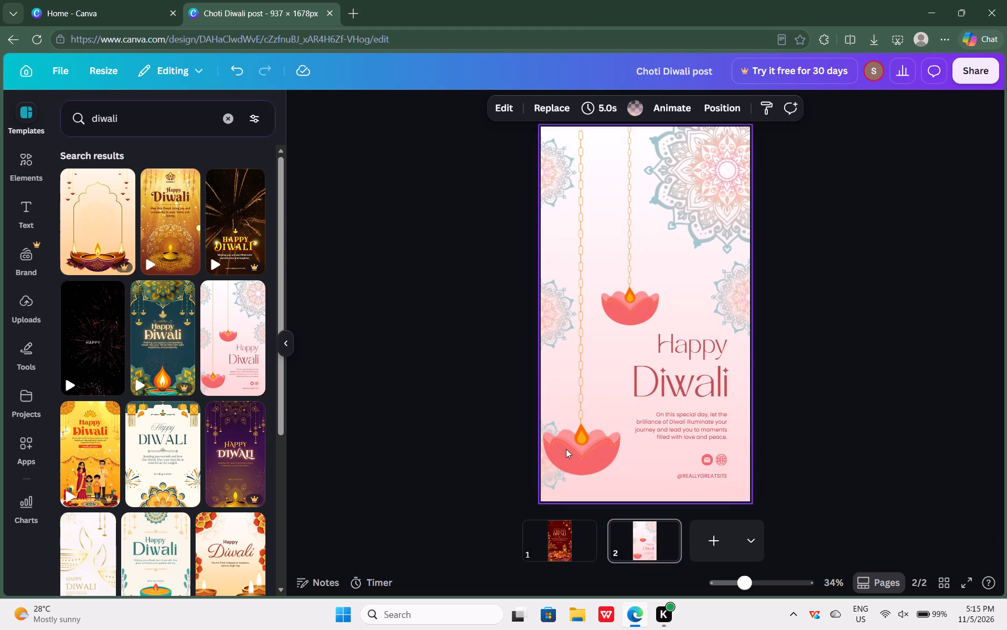
{"action": "left_click", "coordinate": [708, 461]}
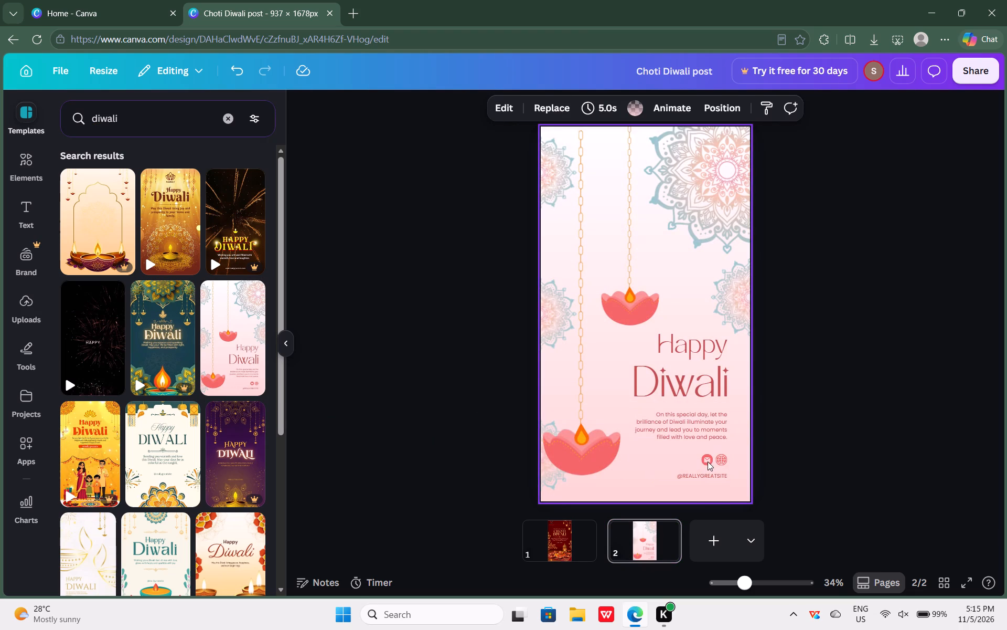
{"action": "left_click", "coordinate": [727, 429]}
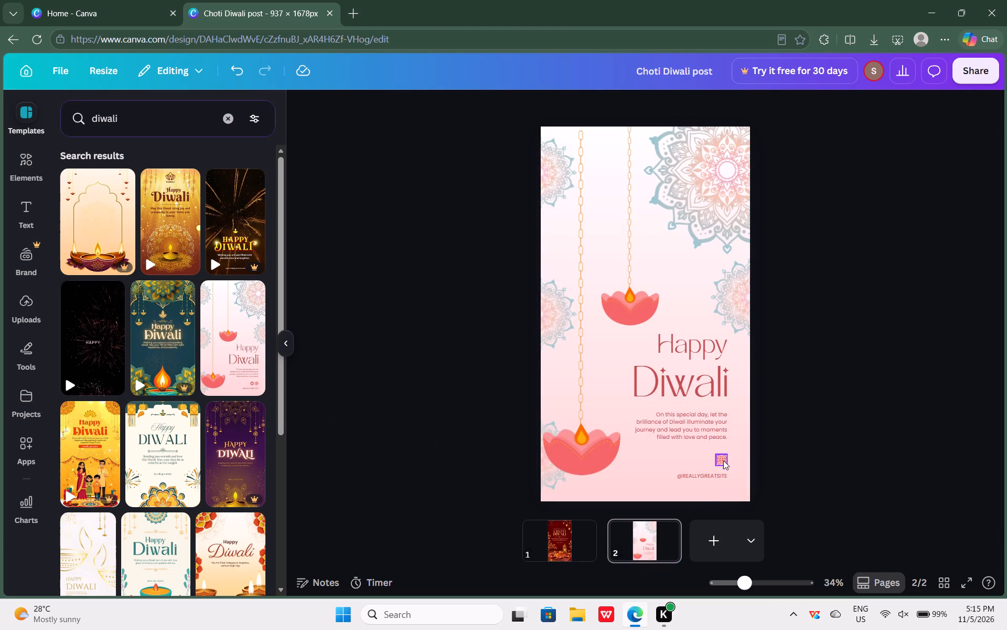
{"action": "left_click", "coordinate": [723, 460]}
{"action": "left_click", "coordinate": [736, 430]}
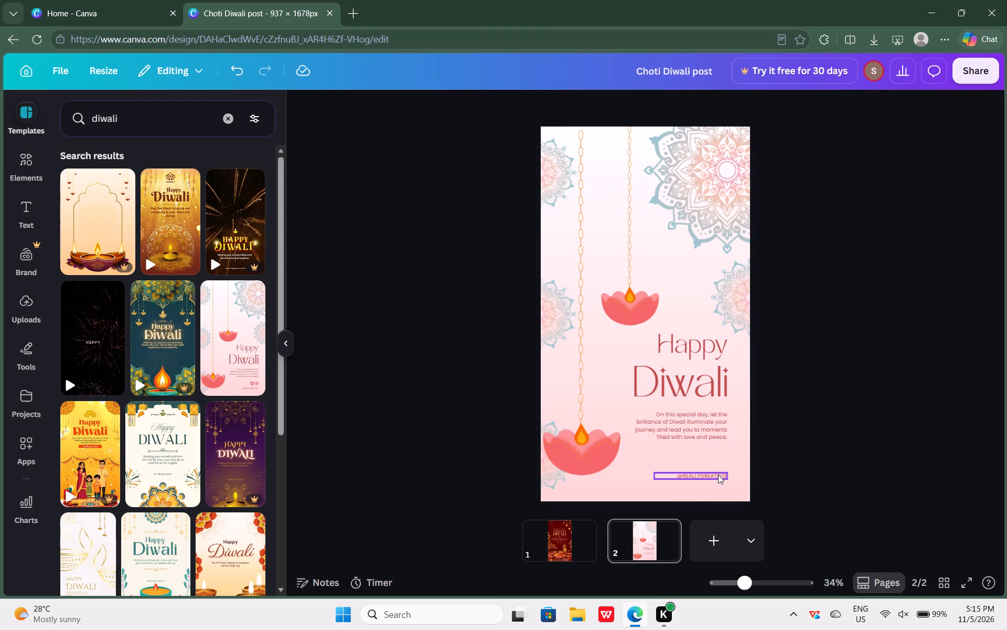
{"action": "left_click", "coordinate": [718, 475]}
{"action": "left_click", "coordinate": [720, 445]}
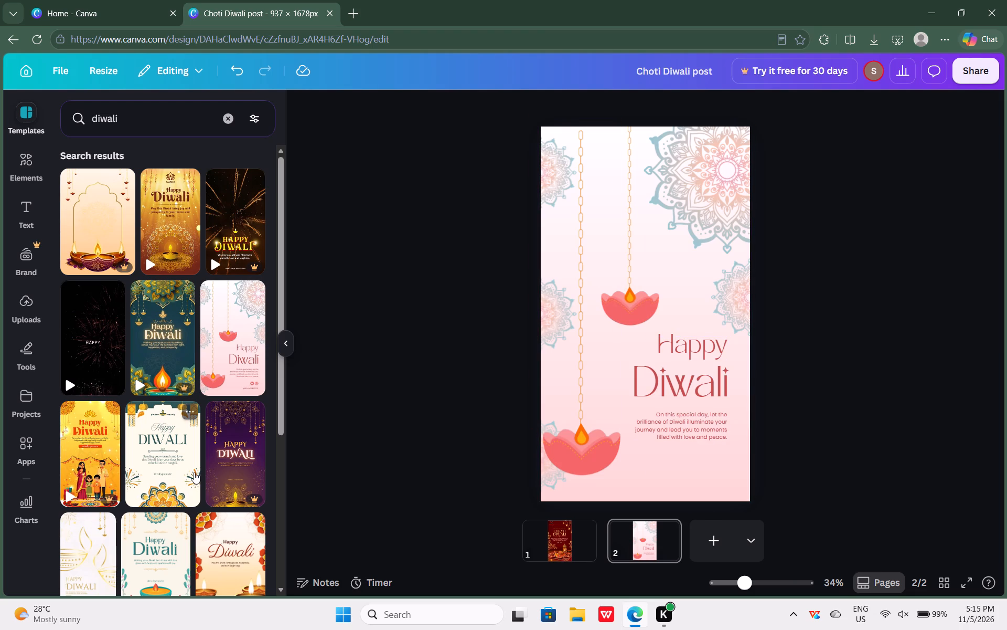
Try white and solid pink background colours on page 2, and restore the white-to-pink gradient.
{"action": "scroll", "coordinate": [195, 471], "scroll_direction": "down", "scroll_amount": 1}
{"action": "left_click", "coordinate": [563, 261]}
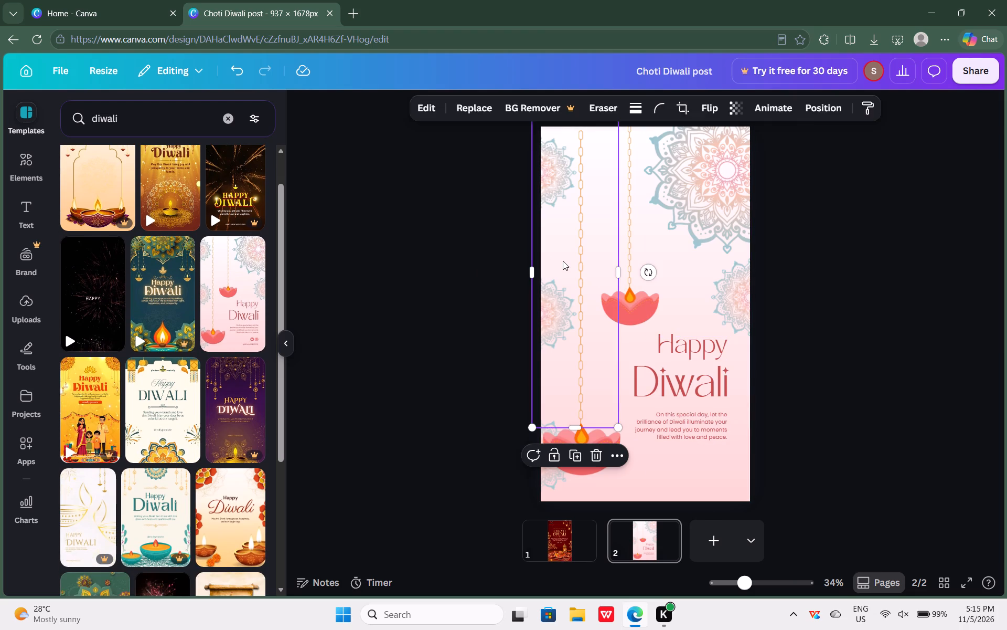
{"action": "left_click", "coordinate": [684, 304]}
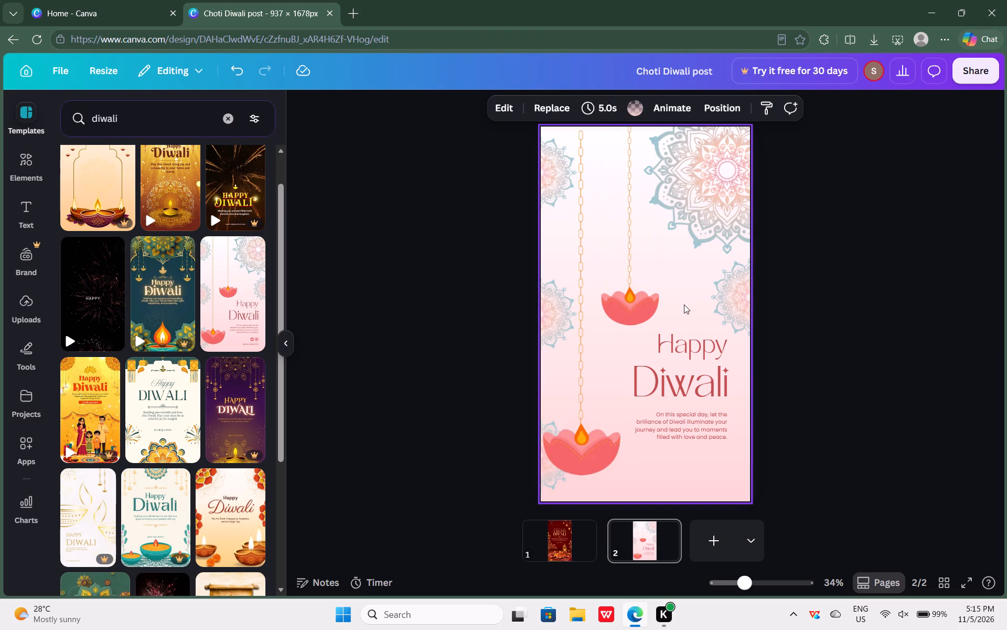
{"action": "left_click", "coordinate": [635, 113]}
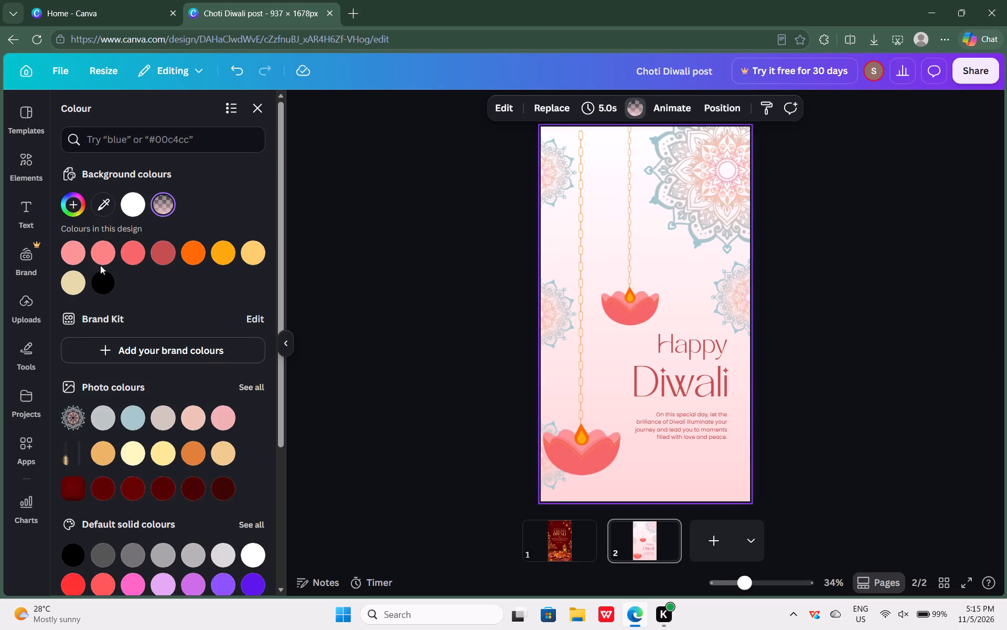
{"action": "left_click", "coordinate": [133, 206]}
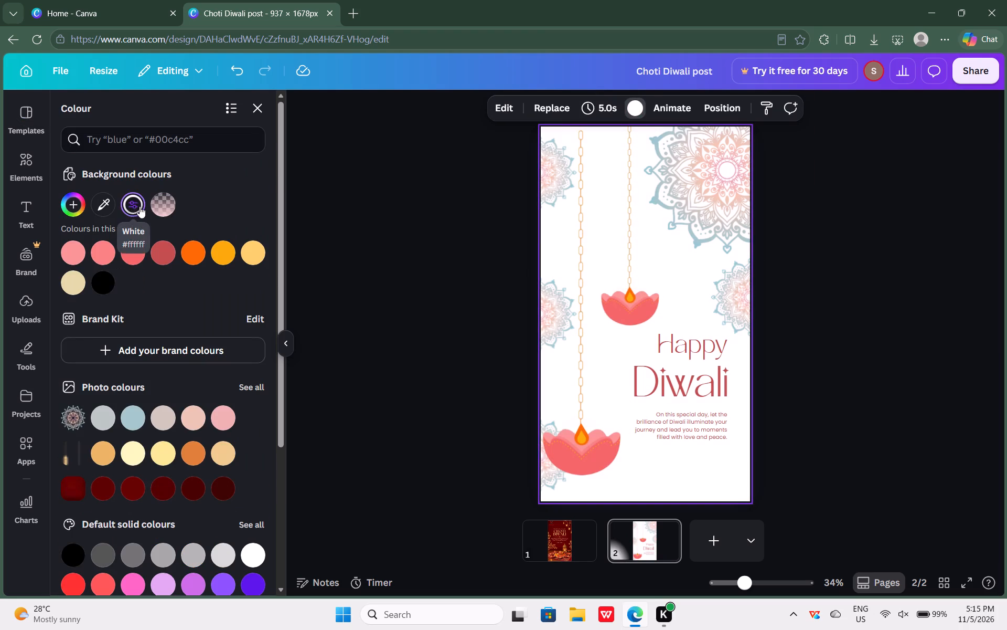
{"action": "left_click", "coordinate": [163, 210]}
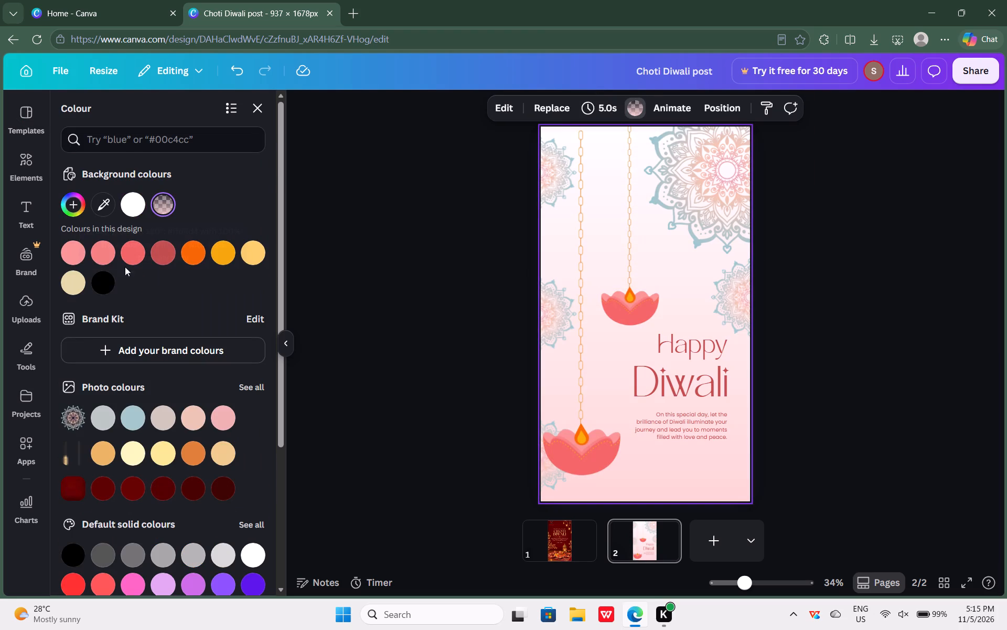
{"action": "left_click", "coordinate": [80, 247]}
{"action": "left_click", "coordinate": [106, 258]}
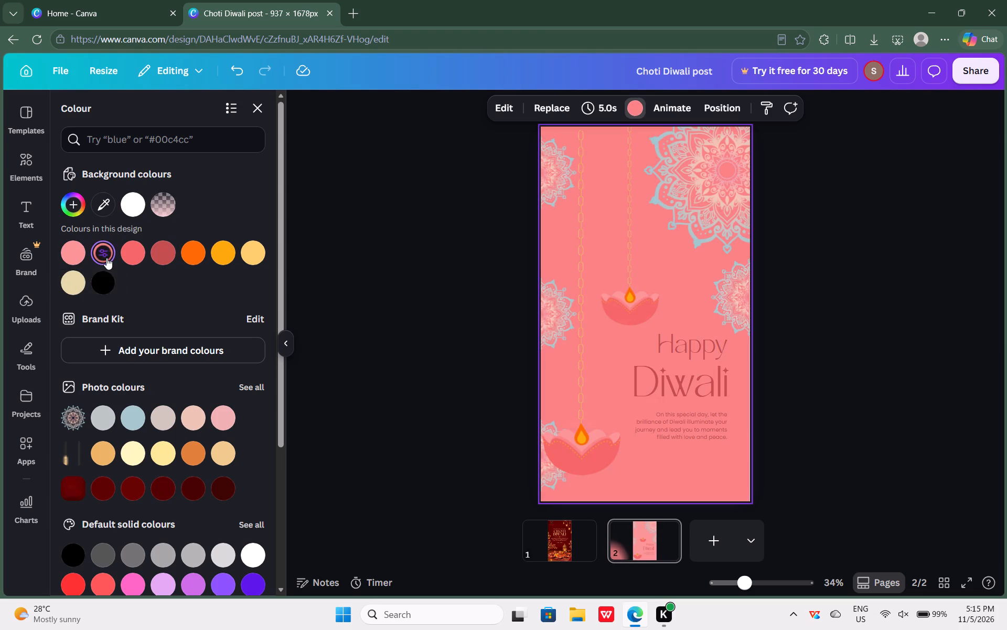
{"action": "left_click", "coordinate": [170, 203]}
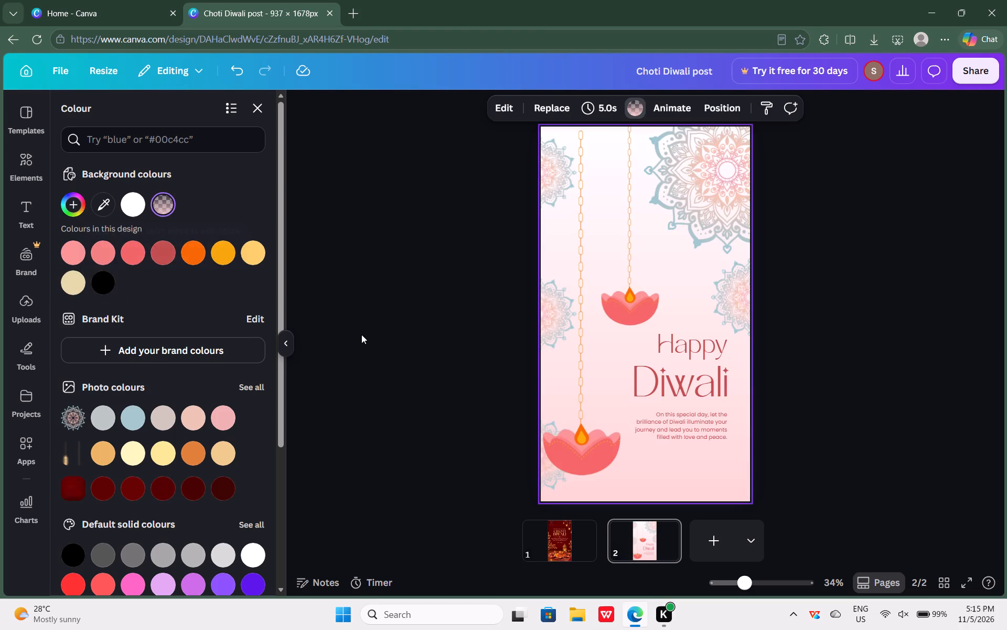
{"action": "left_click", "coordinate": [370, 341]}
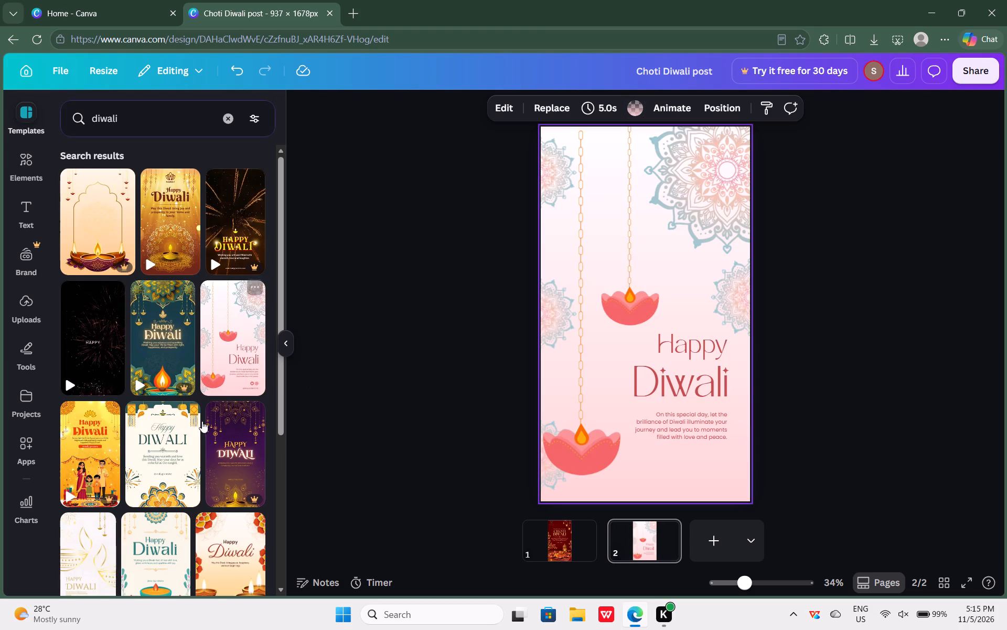
Add a third page and apply the cream-orange Happy Diwali template with red flowers and clay diyas.
{"action": "scroll", "coordinate": [199, 429], "scroll_direction": "down", "scroll_amount": 3}
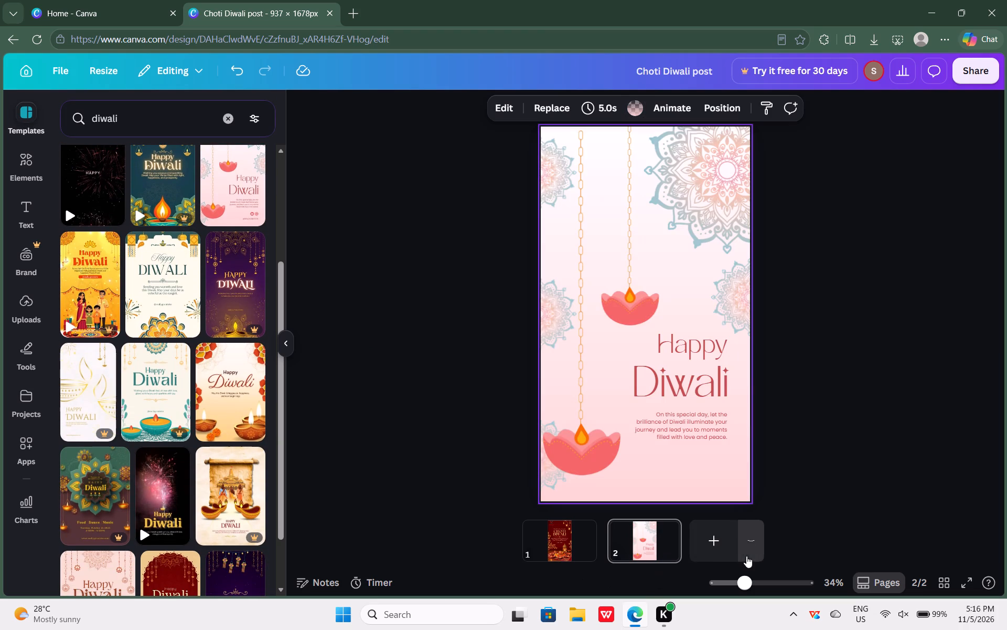
{"action": "double_click", "coordinate": [722, 547]}
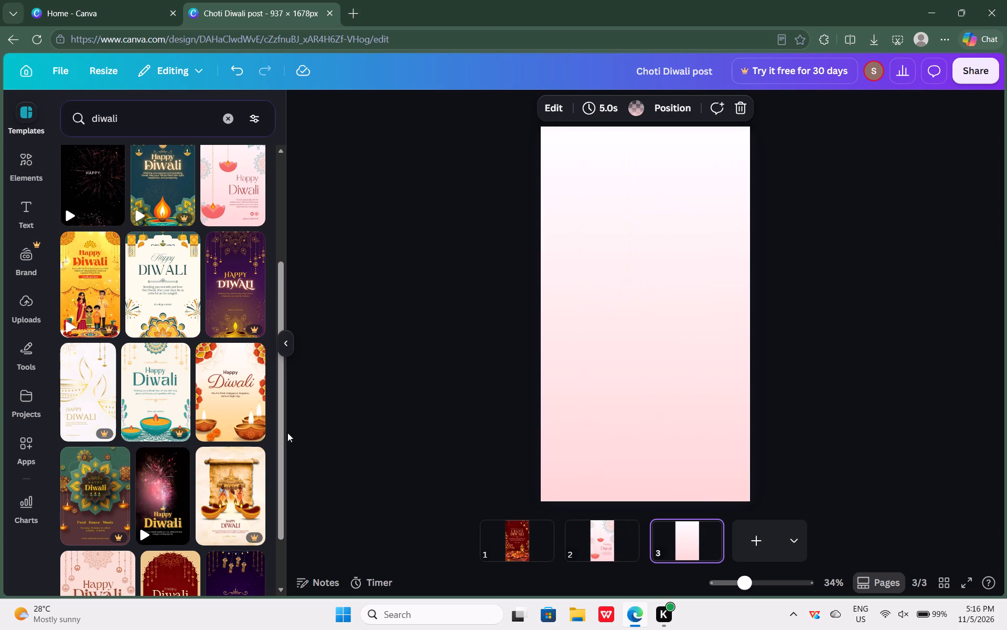
{"action": "scroll", "coordinate": [210, 502], "scroll_direction": "down", "scroll_amount": 2}
{"action": "left_click", "coordinate": [221, 302]}
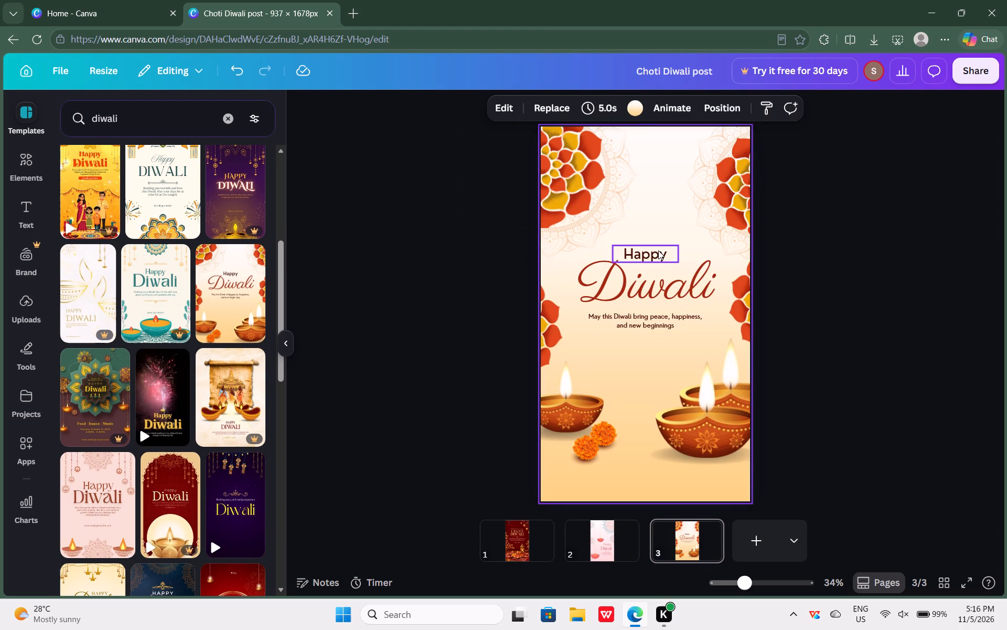
Insert "Choti" before "Diwali" in the script heading on page 3.
{"action": "left_click", "coordinate": [655, 275]}
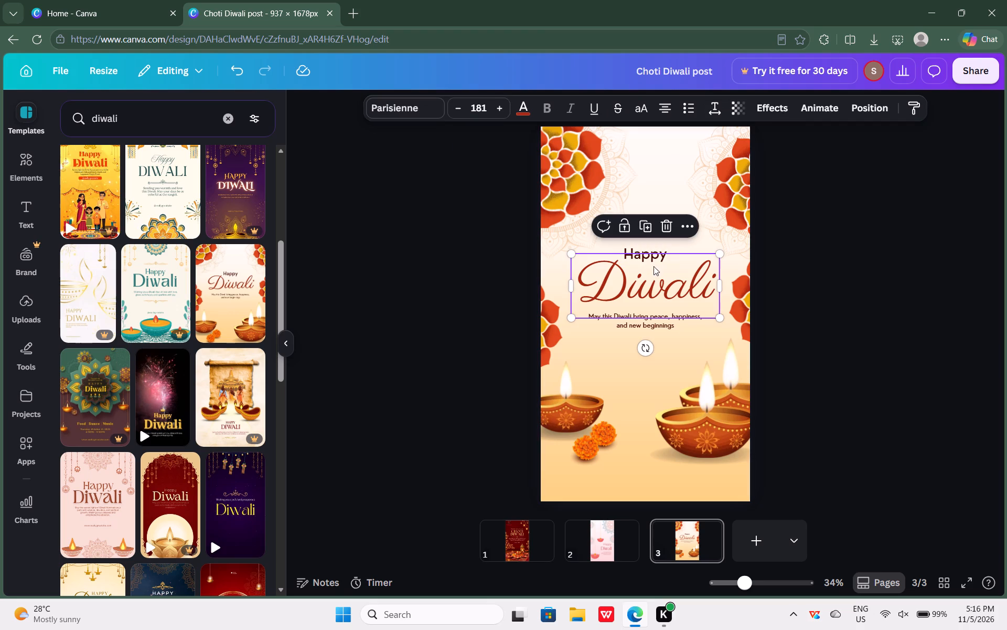
{"action": "left_click", "coordinate": [588, 276]}
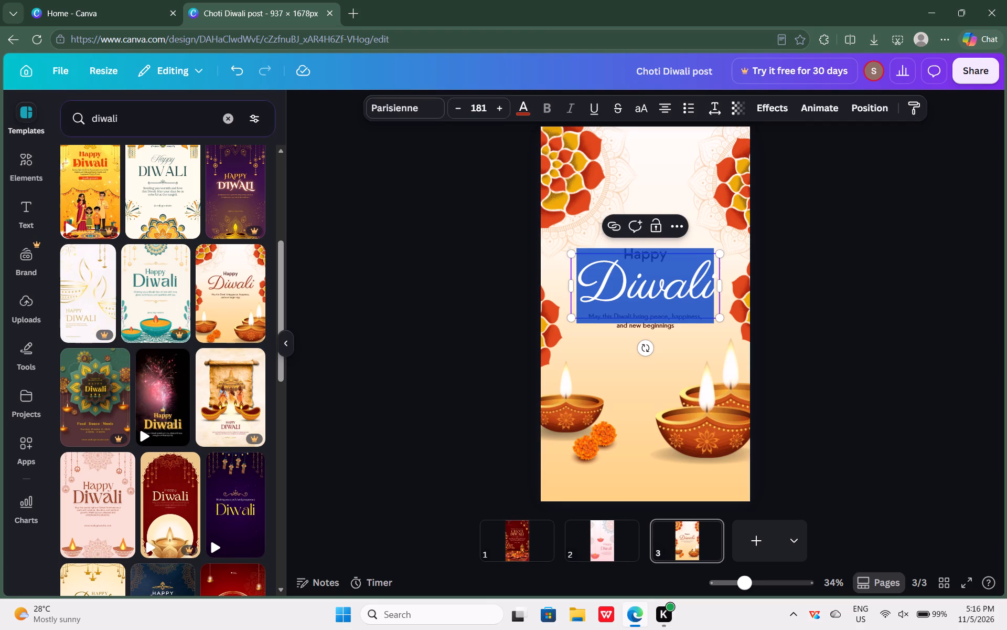
{"action": "left_click", "coordinate": [588, 276]}
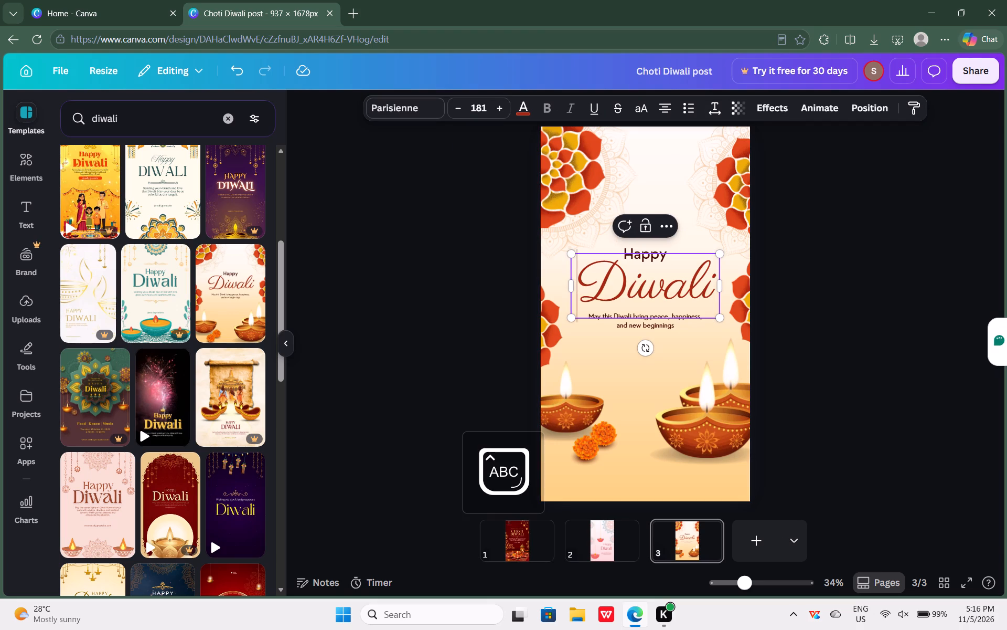
{"action": "key", "text": "c"}
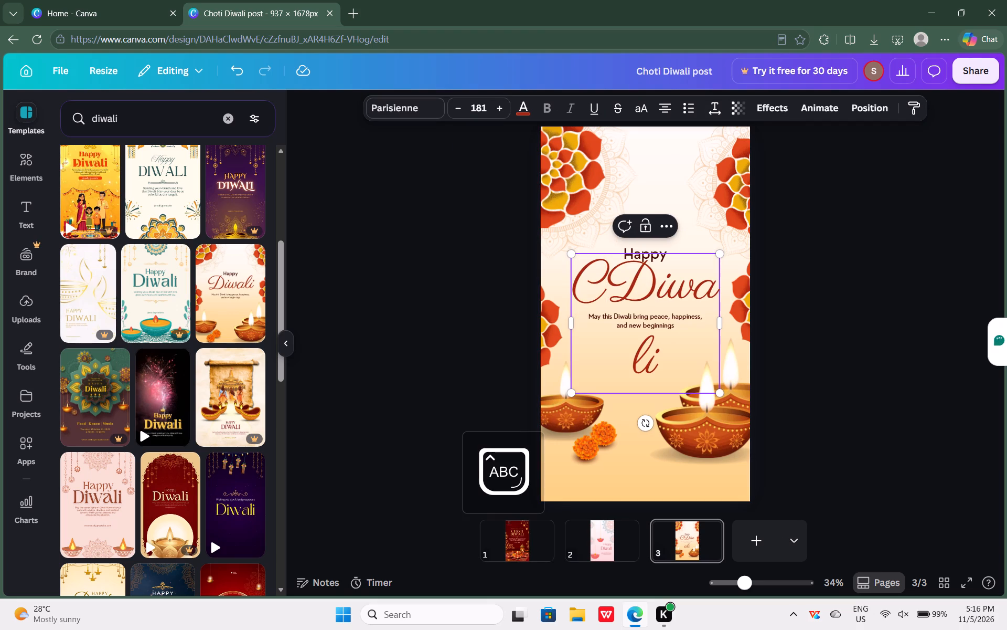
{"action": "type", "text": "hoti"}
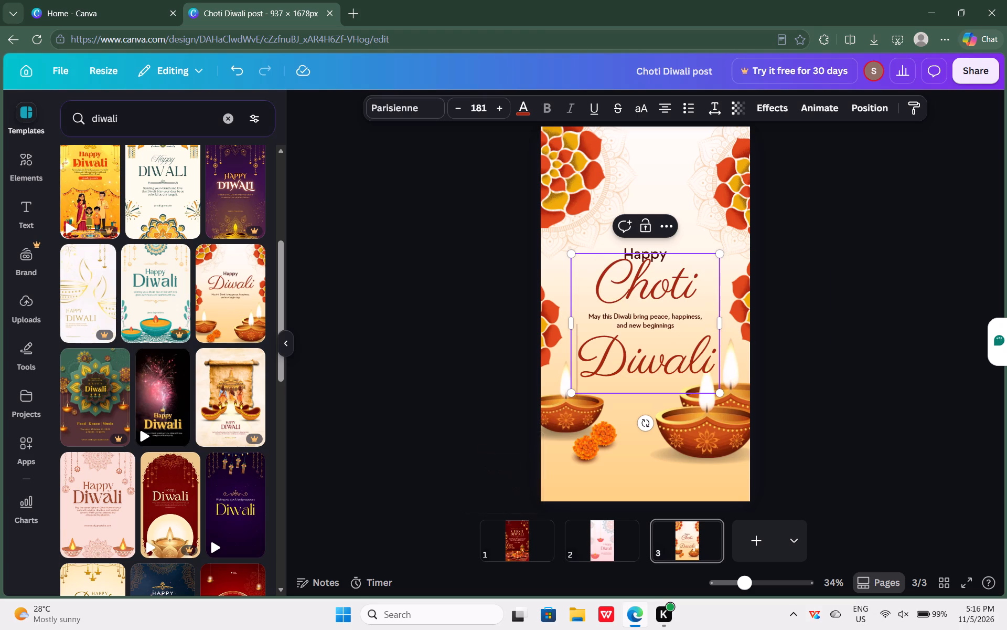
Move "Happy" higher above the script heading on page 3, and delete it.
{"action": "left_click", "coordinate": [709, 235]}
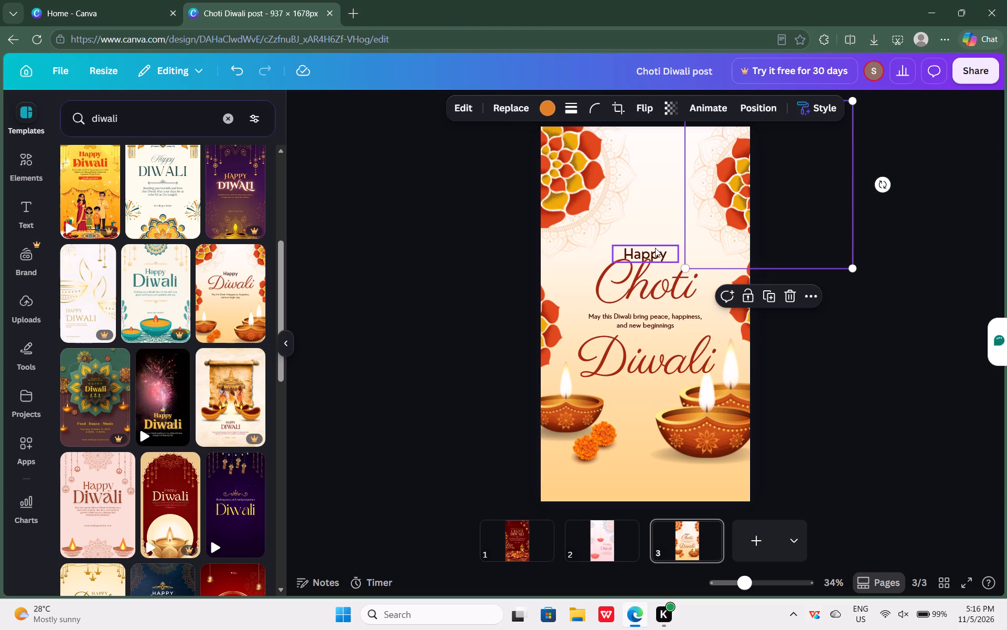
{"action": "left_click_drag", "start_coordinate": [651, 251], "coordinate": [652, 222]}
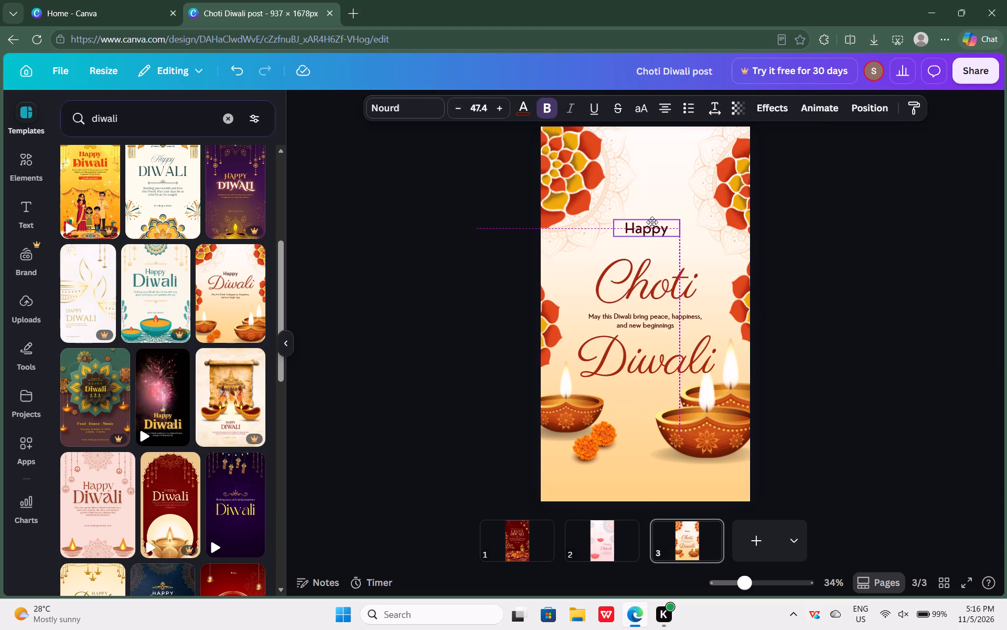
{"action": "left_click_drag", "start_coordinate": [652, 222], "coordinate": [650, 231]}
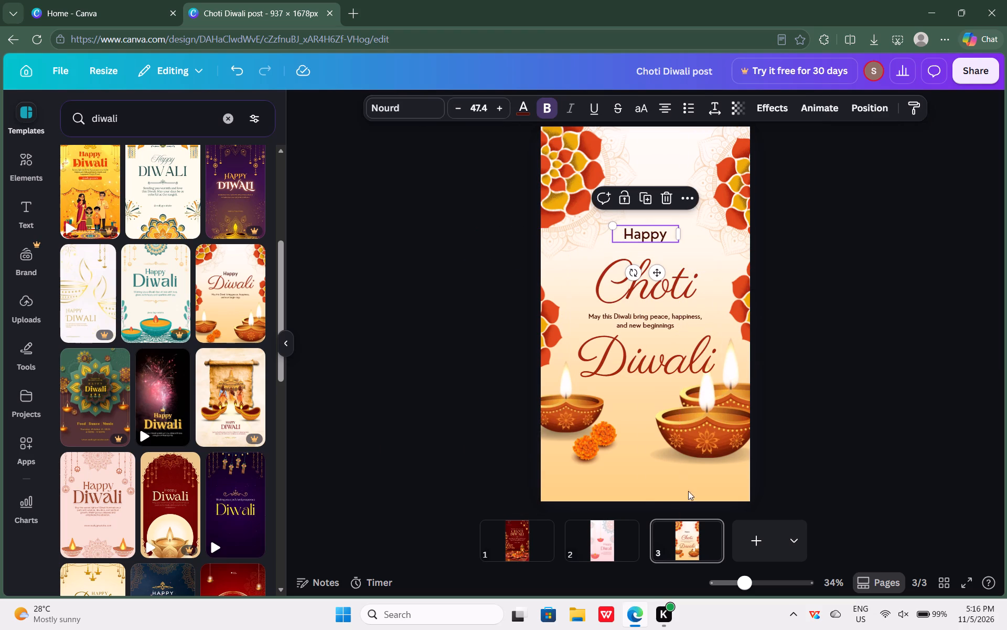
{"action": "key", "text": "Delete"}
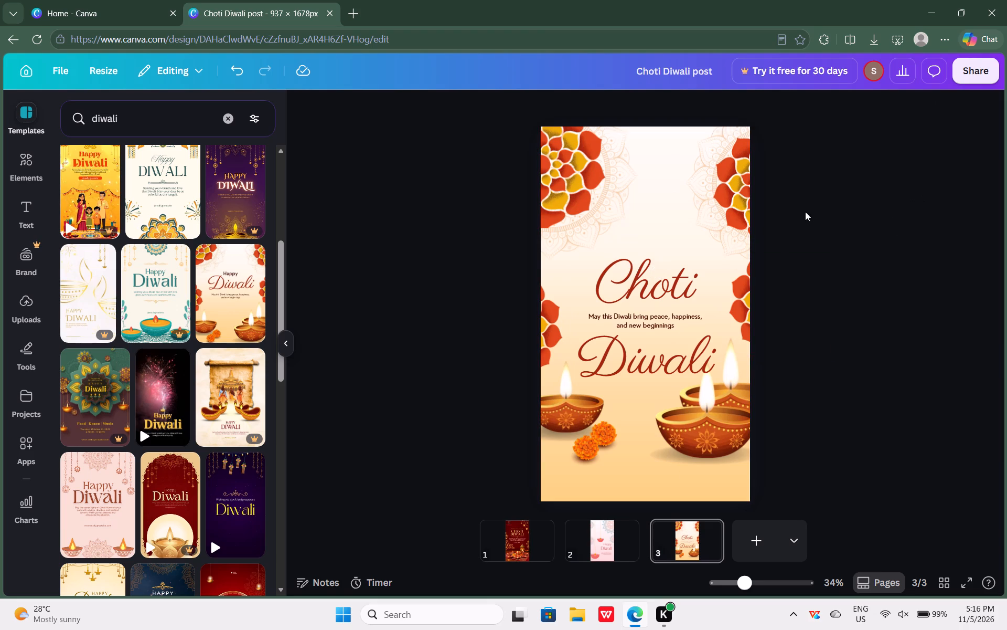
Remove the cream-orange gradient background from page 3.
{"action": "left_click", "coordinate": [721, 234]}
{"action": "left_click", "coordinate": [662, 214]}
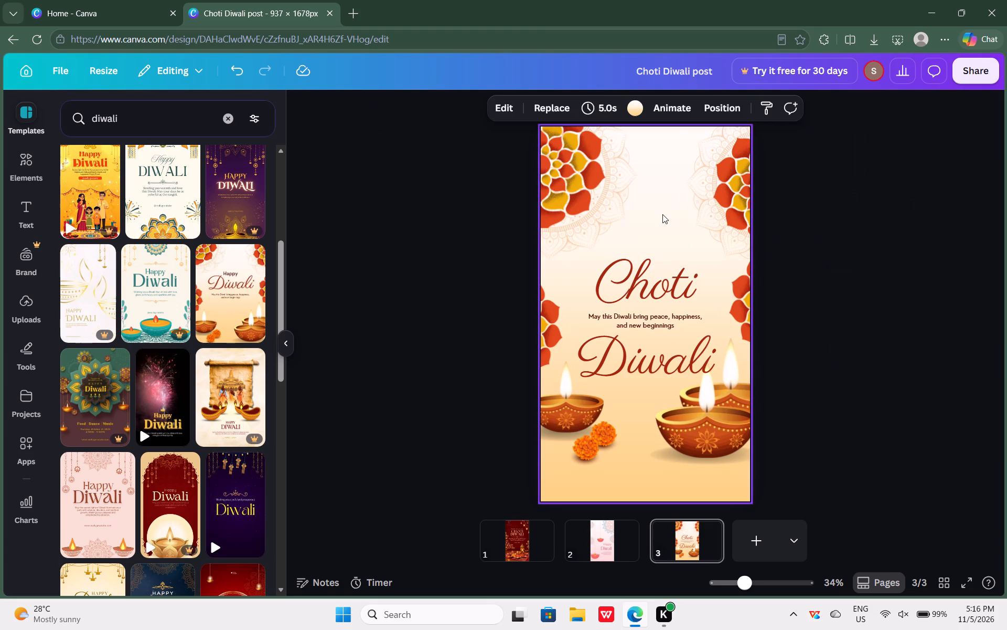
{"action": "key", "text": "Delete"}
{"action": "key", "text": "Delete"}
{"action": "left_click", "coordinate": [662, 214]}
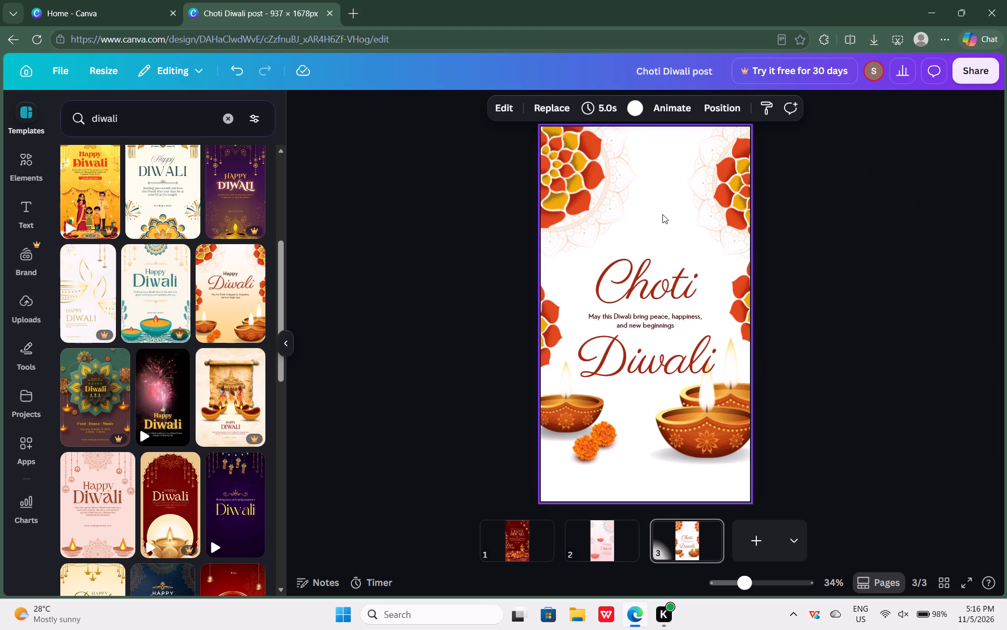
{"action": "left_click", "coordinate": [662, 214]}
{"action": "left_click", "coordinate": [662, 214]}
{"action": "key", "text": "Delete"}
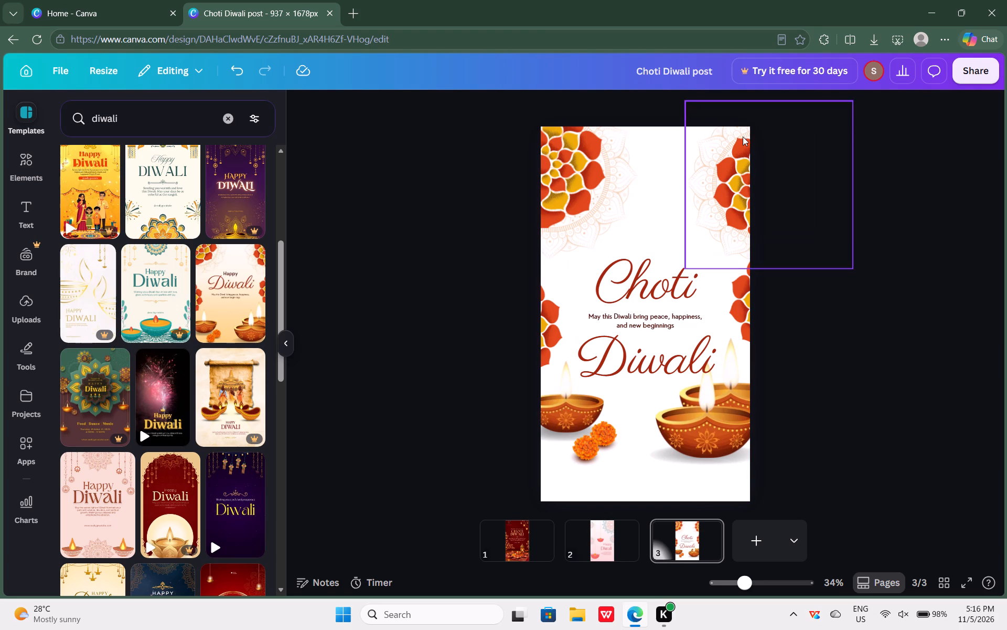
Delete page 3 with the red flowers and clay diyas.
{"action": "left_click", "coordinate": [711, 524]}
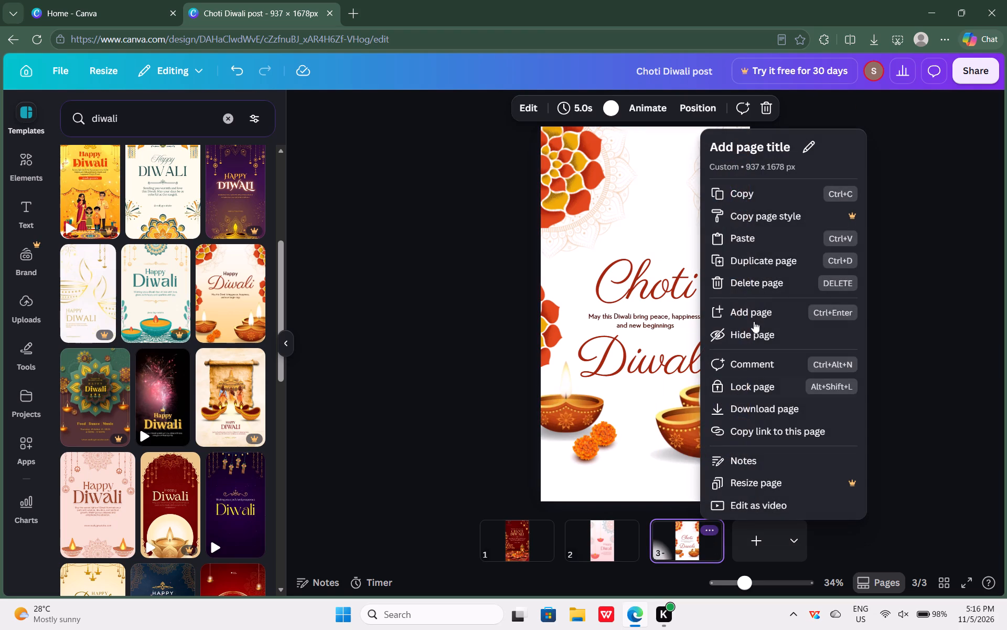
{"action": "left_click", "coordinate": [755, 283]}
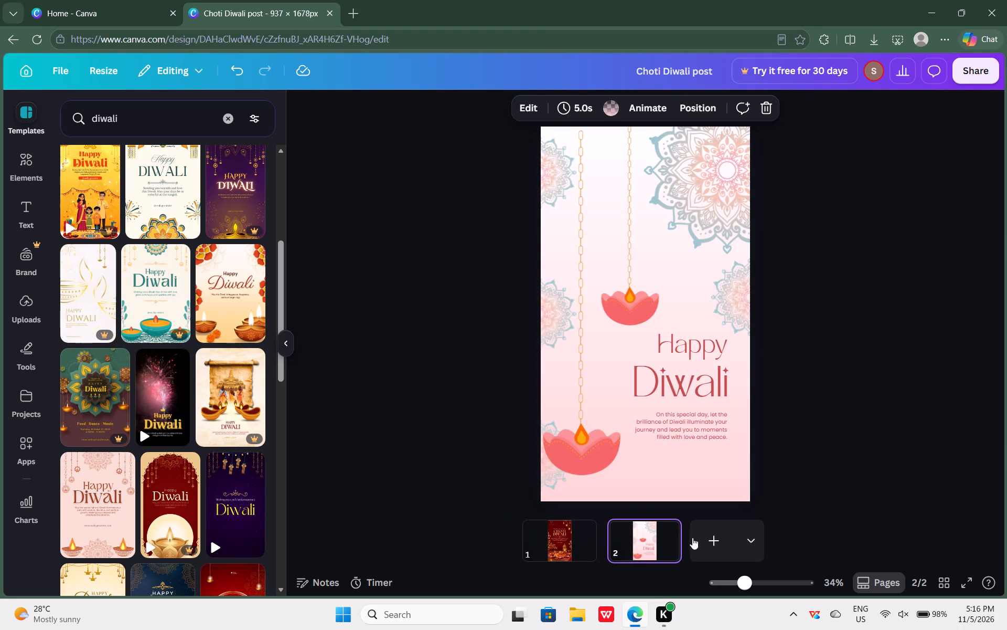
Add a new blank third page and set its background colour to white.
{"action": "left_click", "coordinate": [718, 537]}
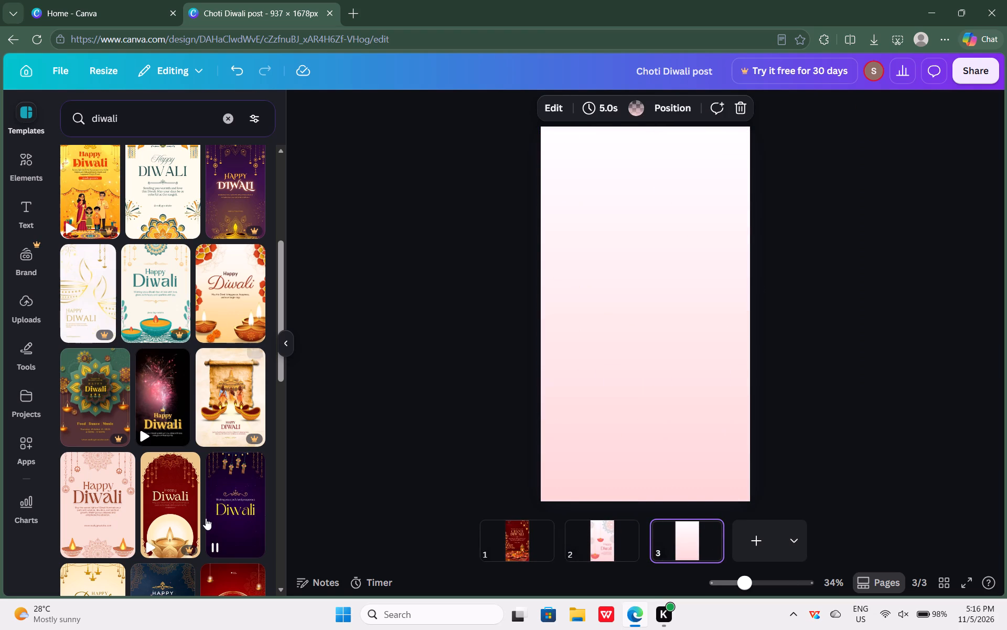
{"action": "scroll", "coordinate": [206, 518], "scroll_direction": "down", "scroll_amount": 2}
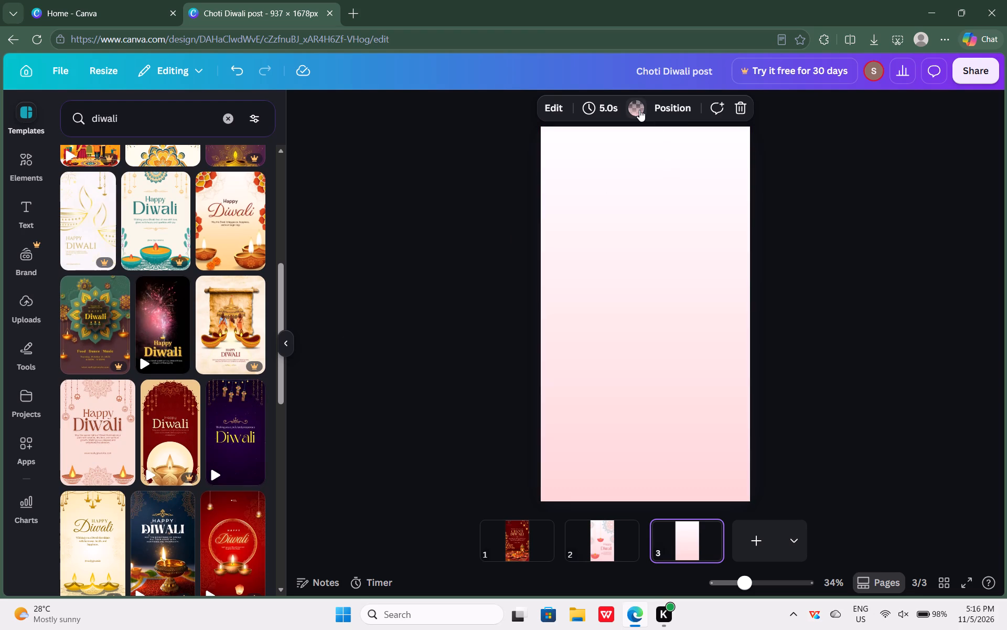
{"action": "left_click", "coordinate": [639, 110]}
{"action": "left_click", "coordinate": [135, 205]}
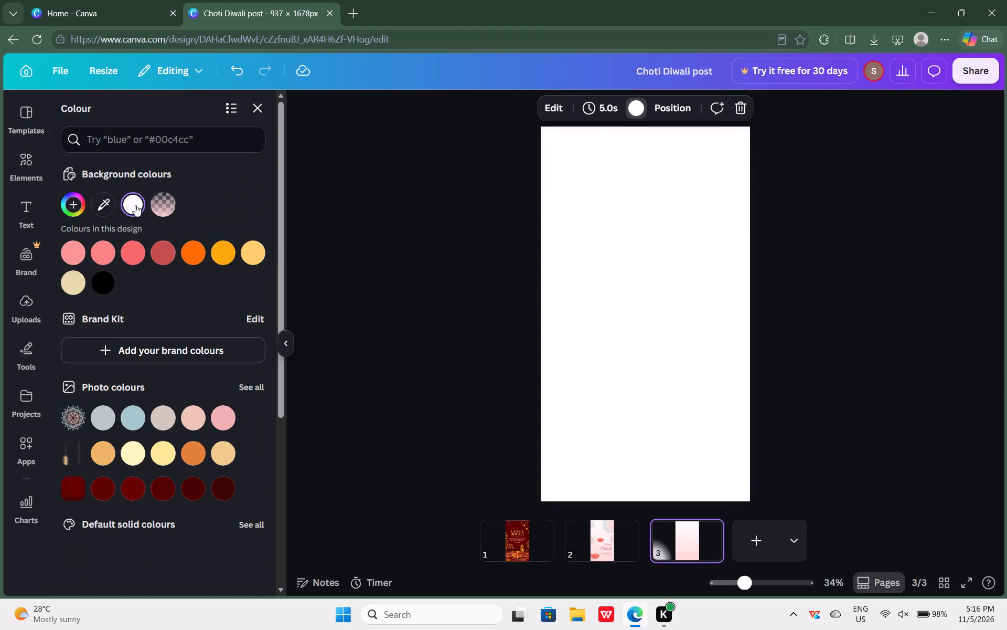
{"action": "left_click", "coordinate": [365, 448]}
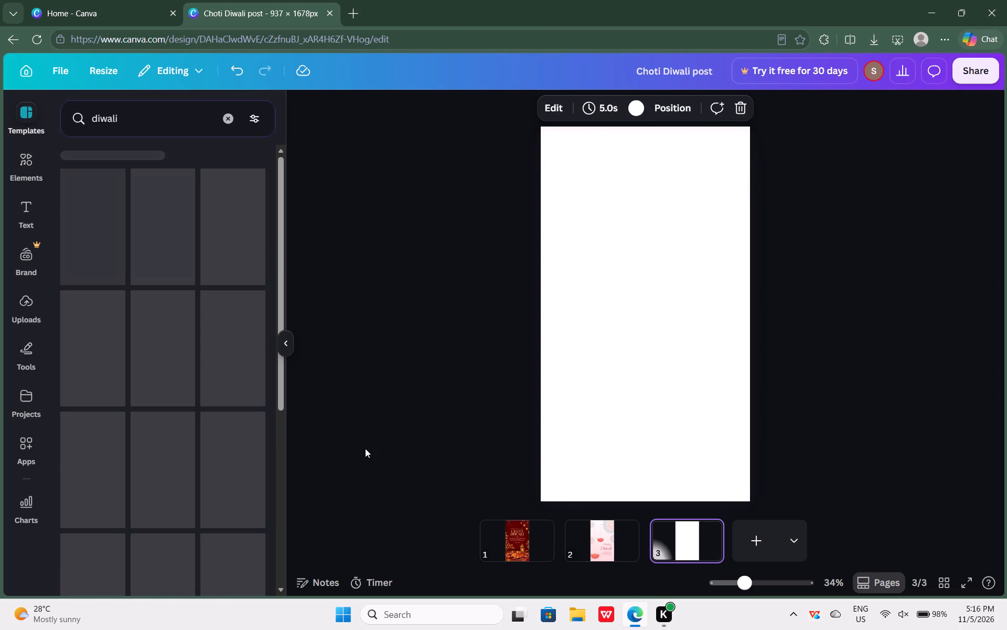
Look through the Diwali template results for a design suited to page 3.
{"action": "scroll", "coordinate": [191, 477], "scroll_direction": "down", "scroll_amount": 6}
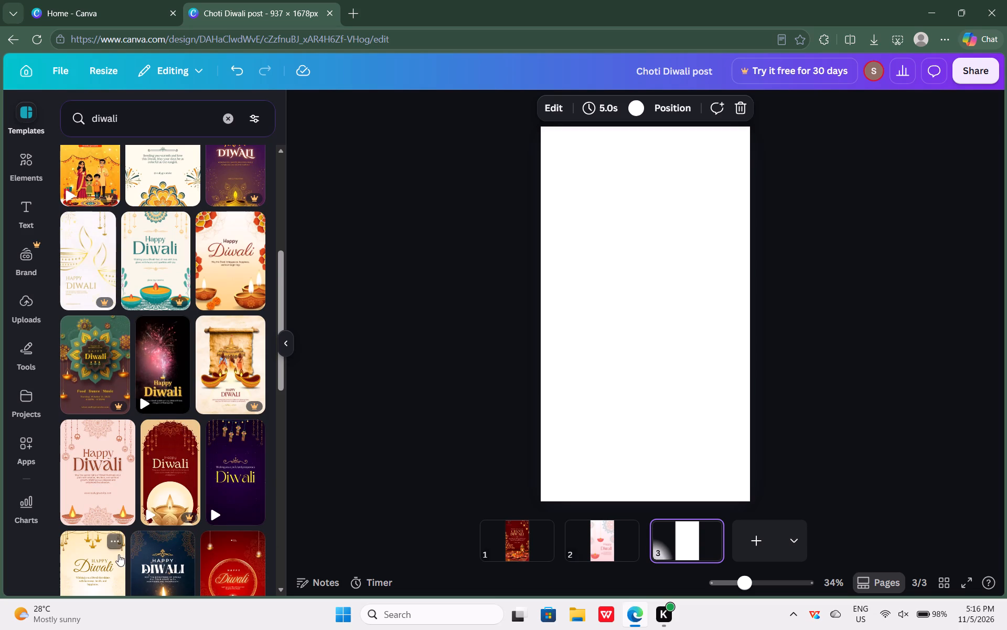
{"action": "scroll", "coordinate": [119, 554], "scroll_direction": "down", "scroll_amount": 3}
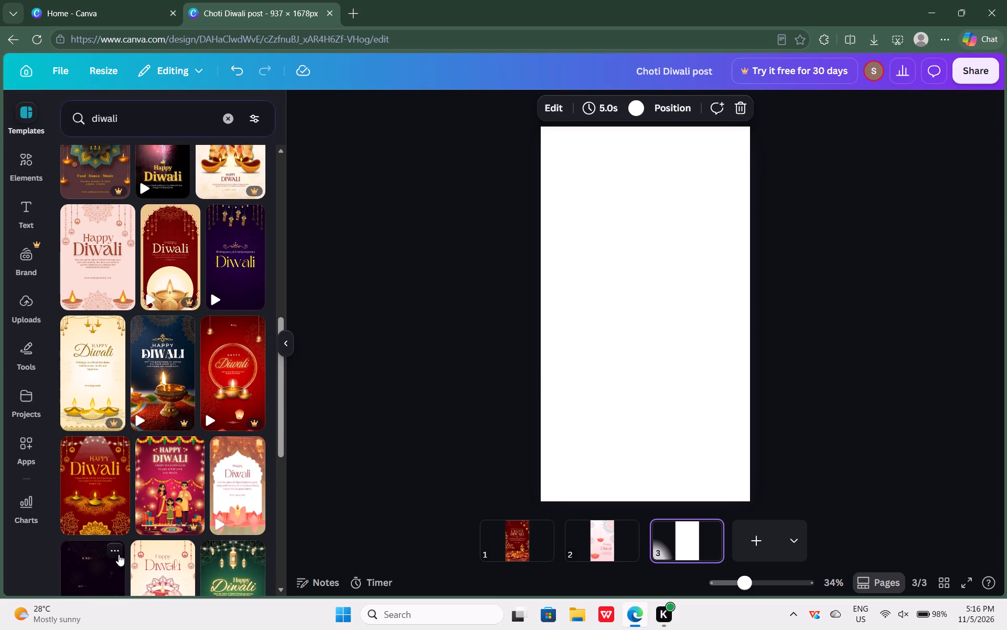
{"action": "scroll", "coordinate": [119, 554], "scroll_direction": "down", "scroll_amount": 1}
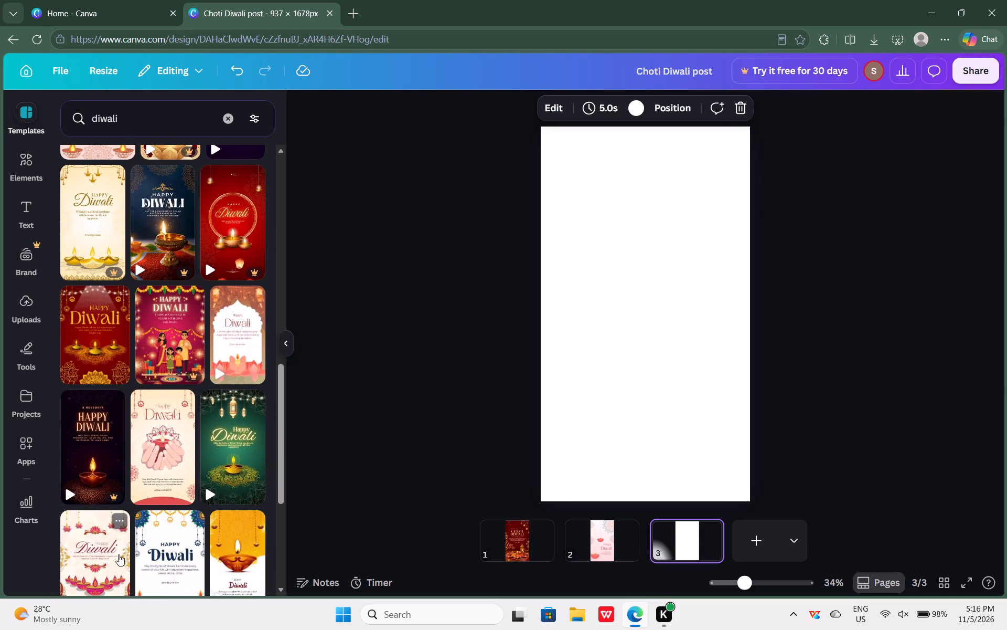
{"action": "scroll", "coordinate": [119, 554], "scroll_direction": "down", "scroll_amount": 1}
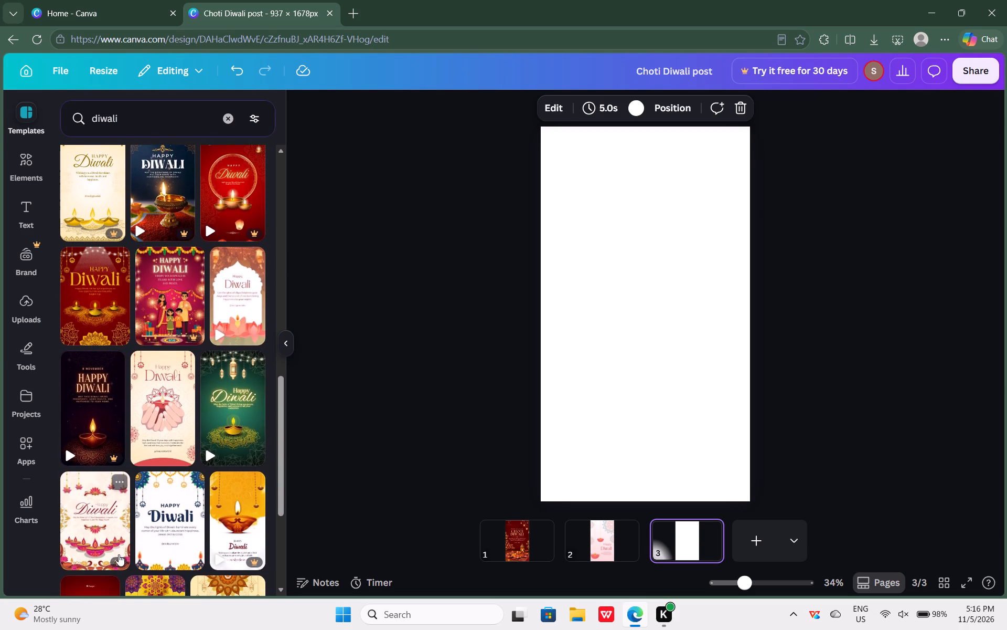
{"action": "scroll", "coordinate": [119, 554], "scroll_direction": "down", "scroll_amount": 1}
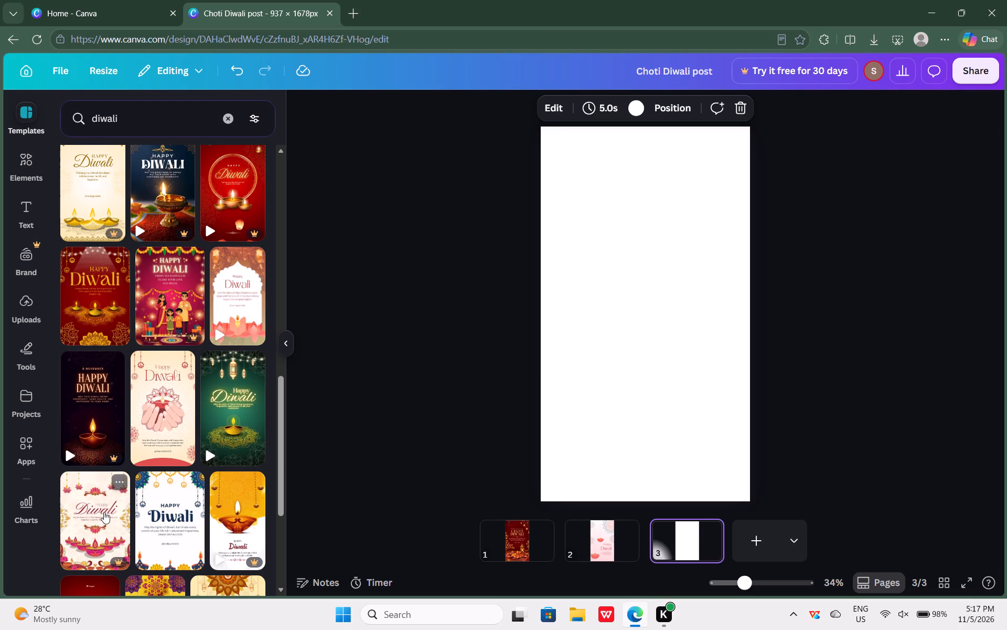
{"action": "scroll", "coordinate": [104, 512], "scroll_direction": "up", "scroll_amount": 4}
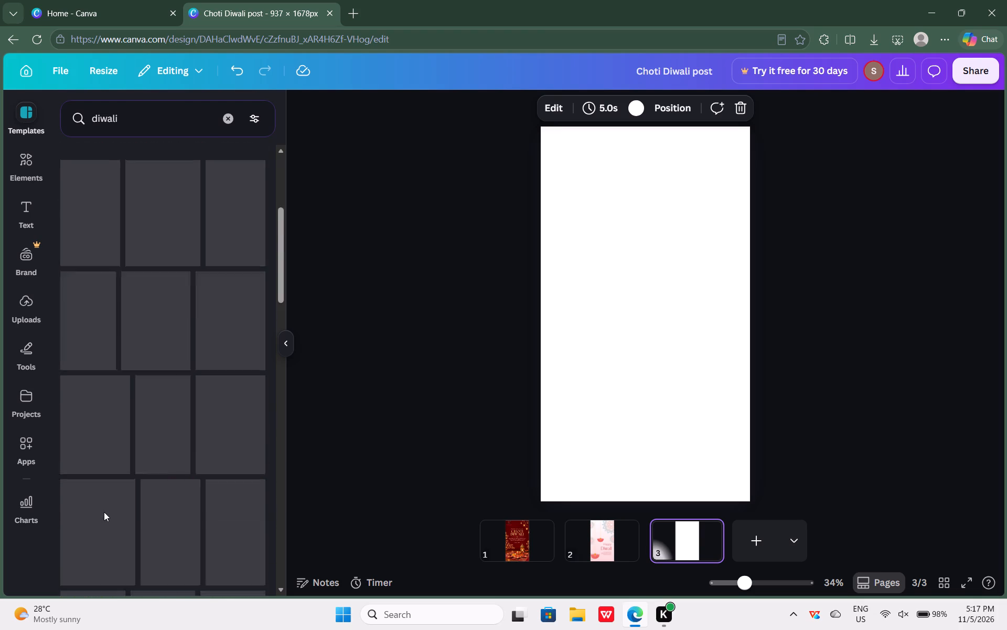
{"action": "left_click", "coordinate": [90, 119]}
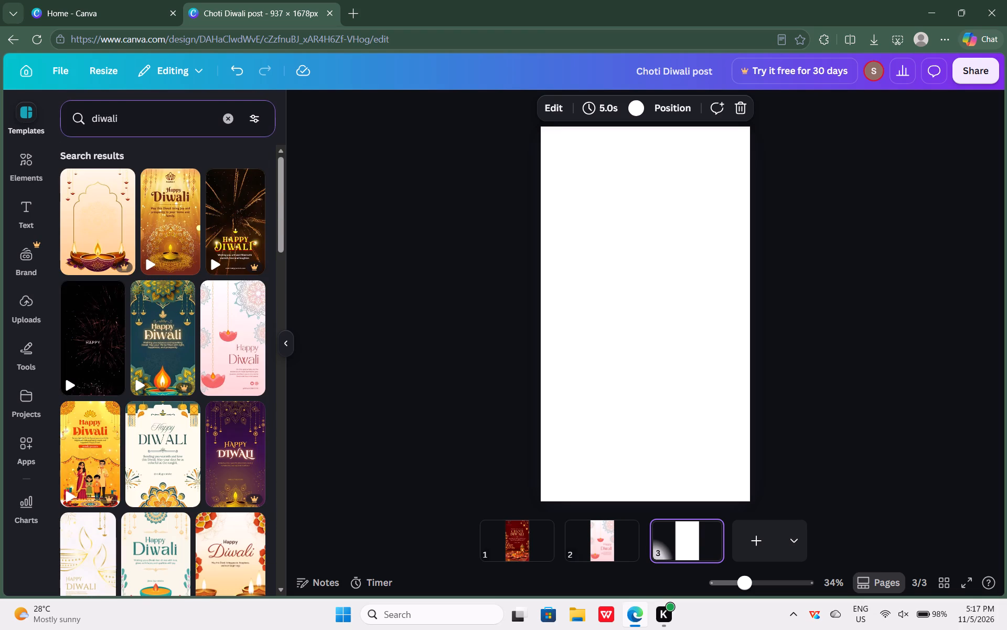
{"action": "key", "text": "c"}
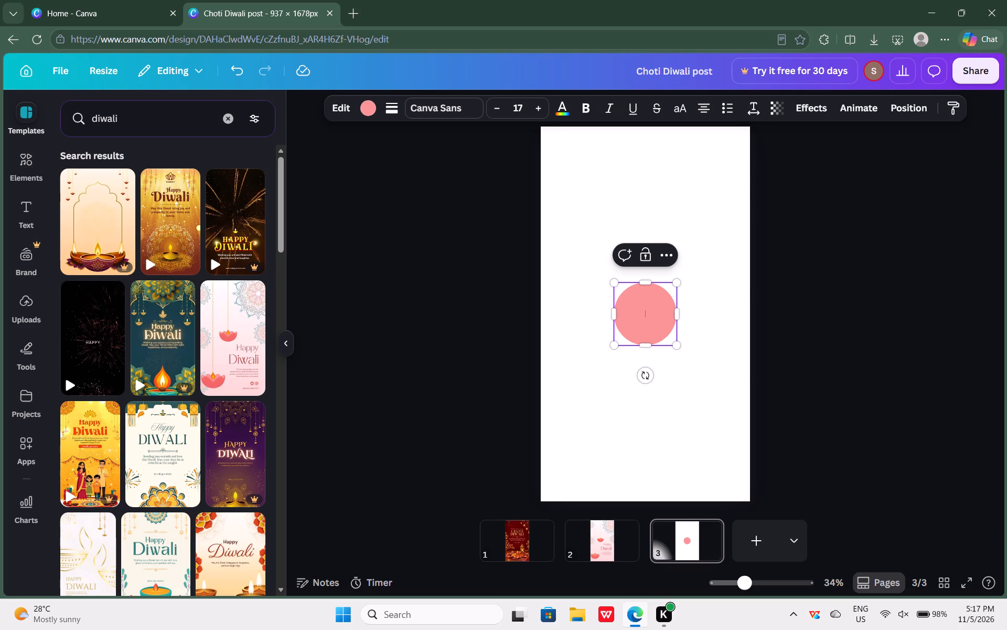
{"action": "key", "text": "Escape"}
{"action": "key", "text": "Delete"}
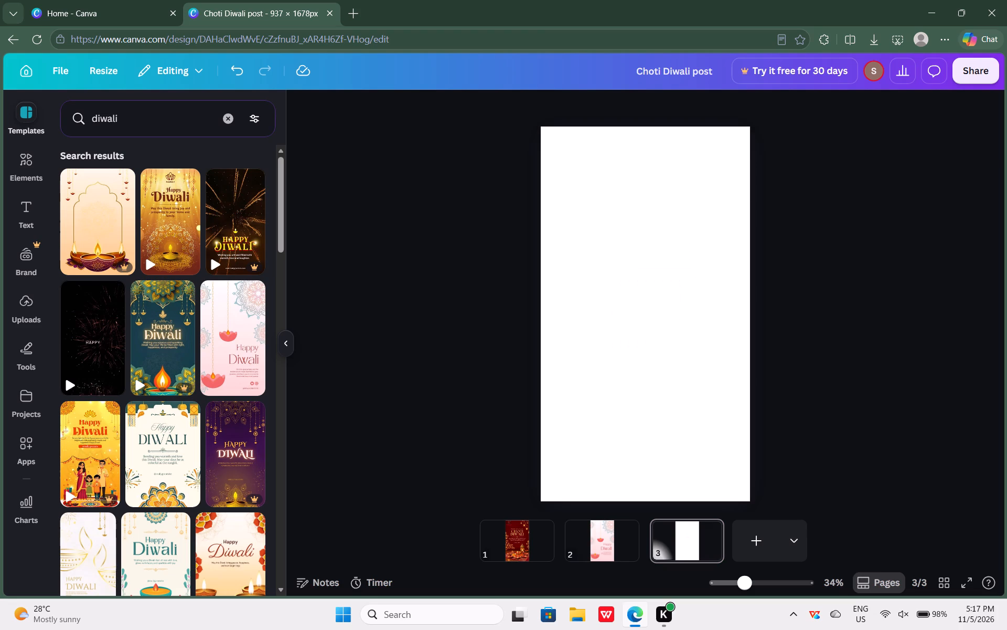
Change the template search to "choti diwali".
{"action": "left_click", "coordinate": [110, 106]}
{"action": "key", "text": "Left"}
{"action": "key", "text": "Left"}
{"action": "key", "text": "Left"}
{"action": "key", "text": "Left"}
{"action": "key", "text": "Left"}
{"action": "key", "text": "Left"}
{"action": "key", "text": "Left"}
{"action": "key", "text": "Left"}
{"action": "key", "text": "Left"}
{"action": "key", "text": "Left"}
{"action": "key", "text": "Left"}
{"action": "key", "text": "Left"}
{"action": "key", "text": "Left"}
{"action": "key", "text": "Left"}
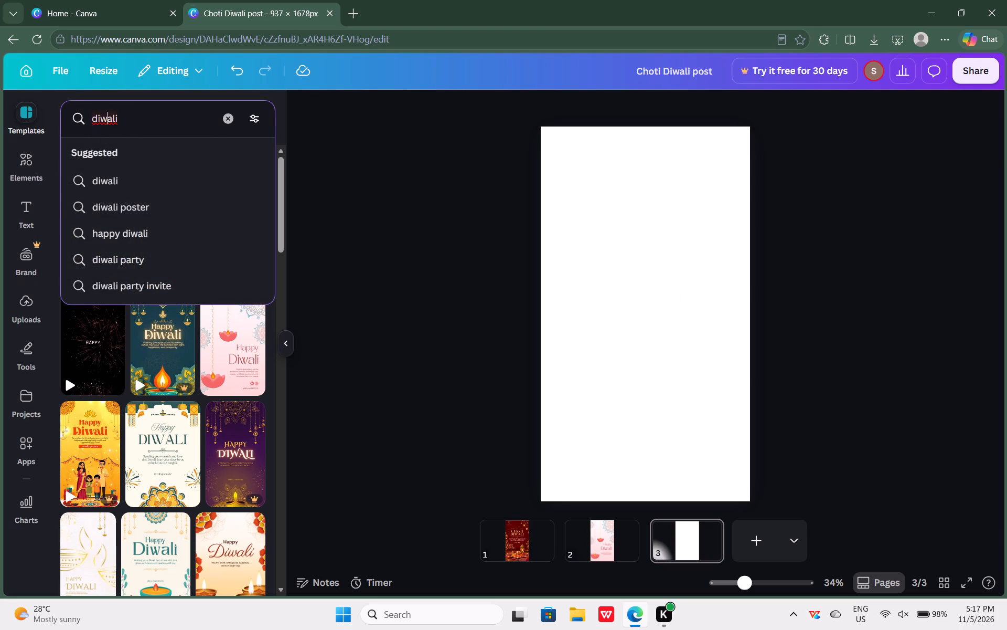
{"action": "type", "text": "choti"}
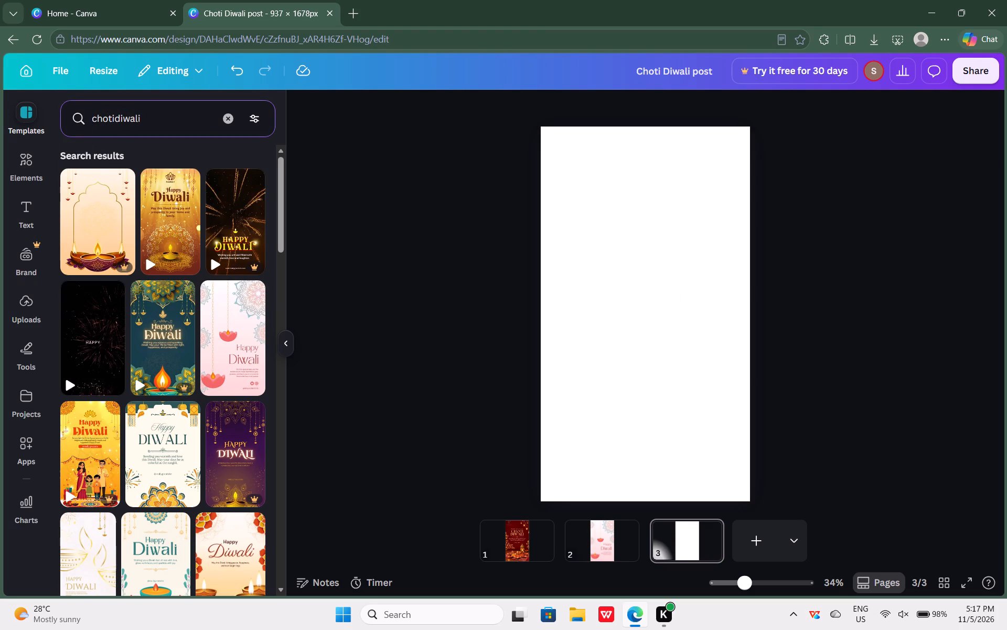
{"action": "key", "text": "space"}
{"action": "key", "text": "Return"}
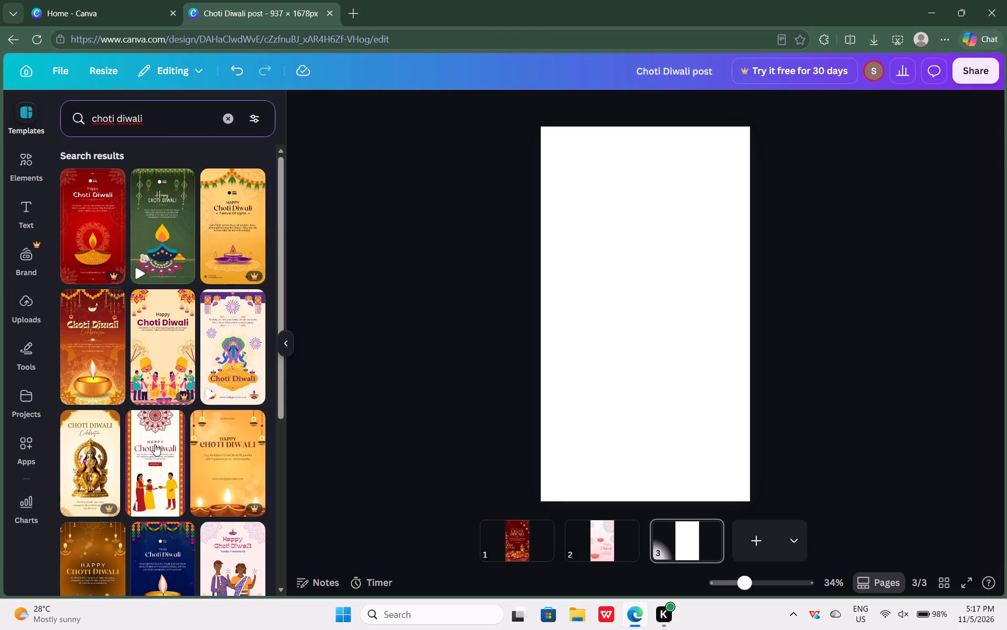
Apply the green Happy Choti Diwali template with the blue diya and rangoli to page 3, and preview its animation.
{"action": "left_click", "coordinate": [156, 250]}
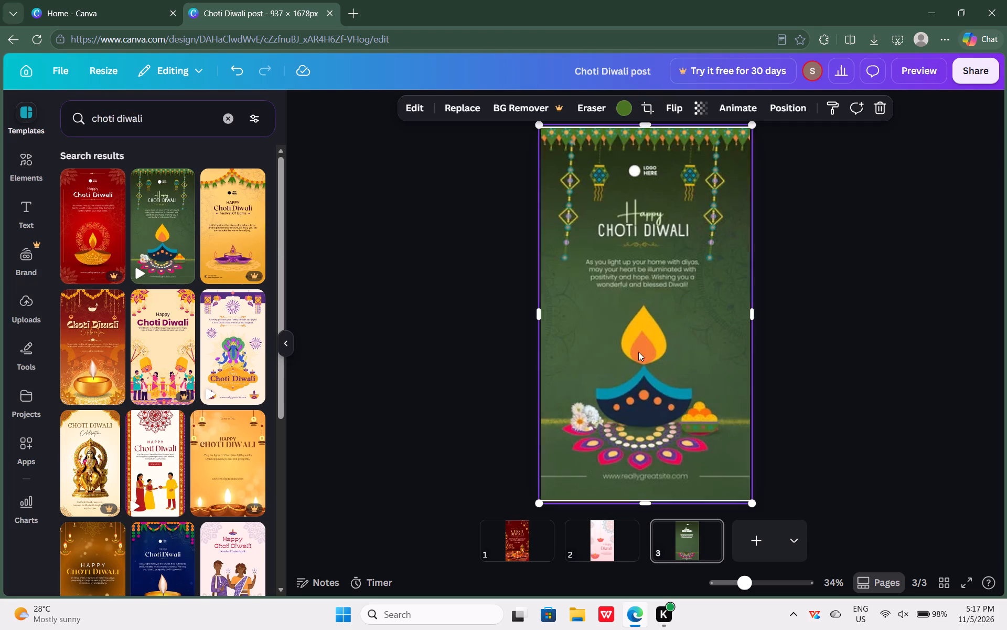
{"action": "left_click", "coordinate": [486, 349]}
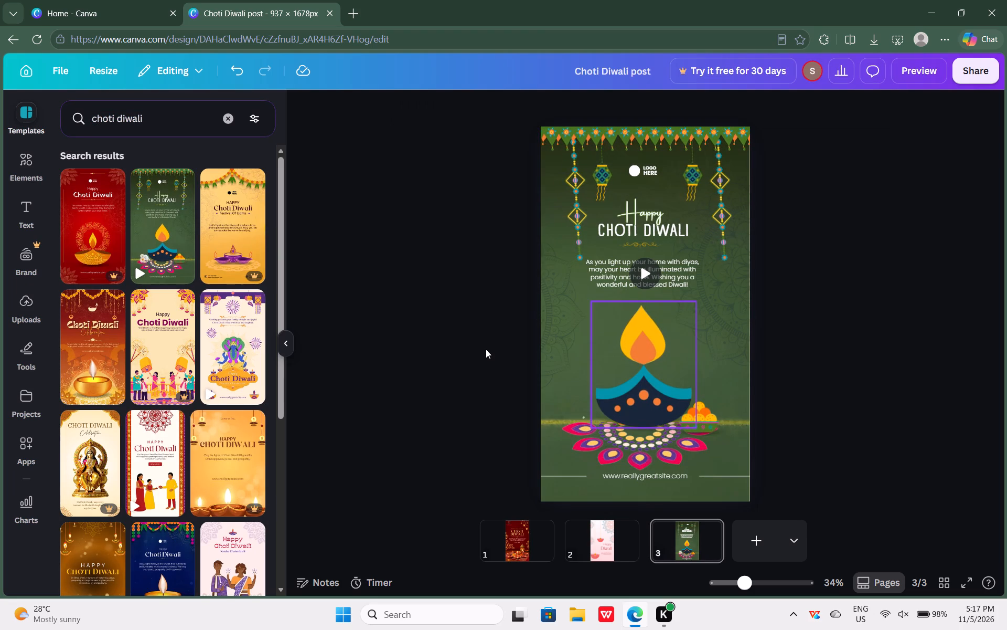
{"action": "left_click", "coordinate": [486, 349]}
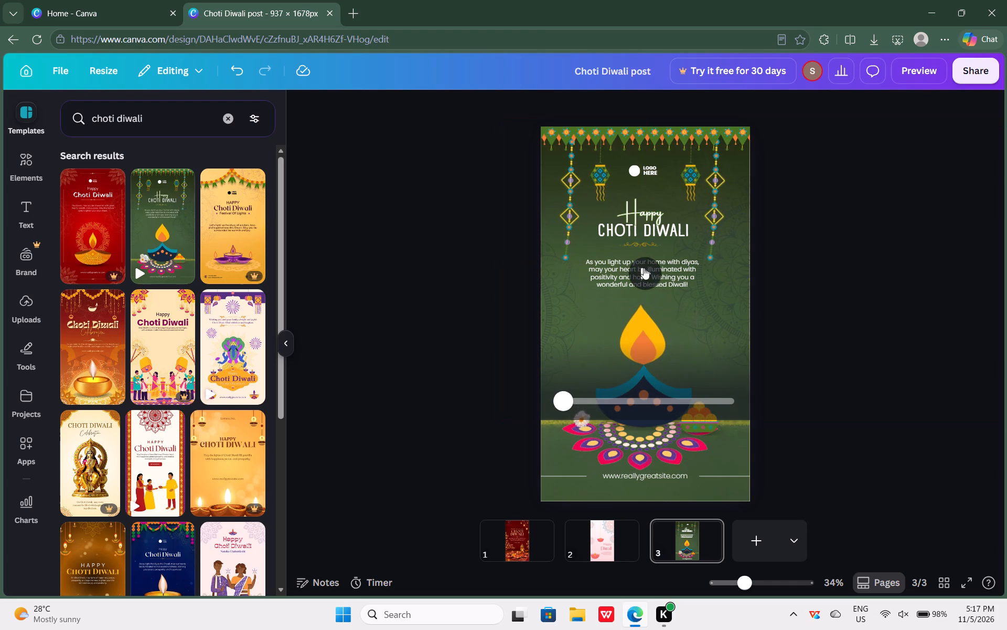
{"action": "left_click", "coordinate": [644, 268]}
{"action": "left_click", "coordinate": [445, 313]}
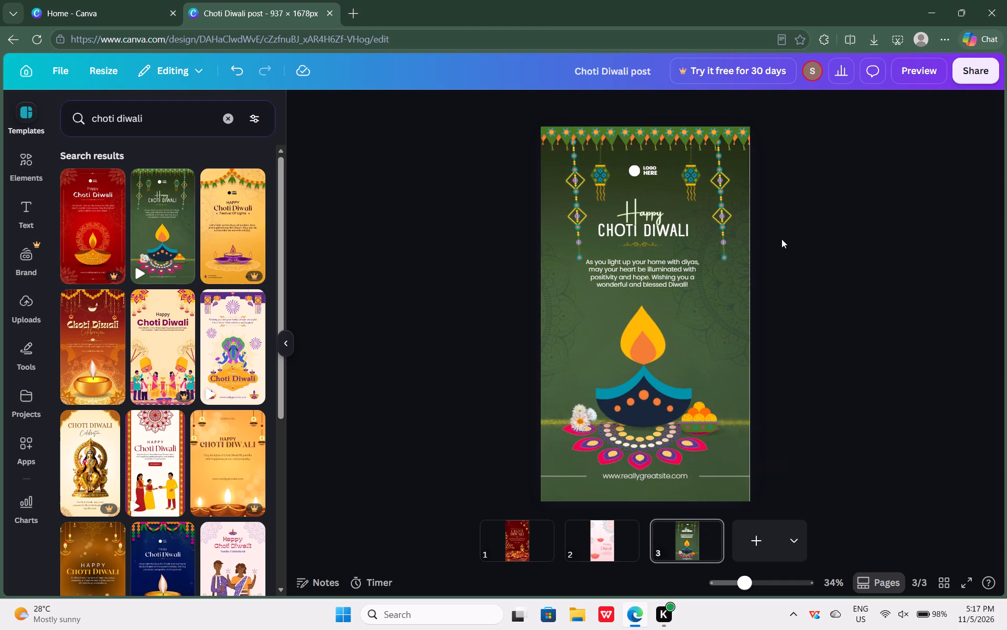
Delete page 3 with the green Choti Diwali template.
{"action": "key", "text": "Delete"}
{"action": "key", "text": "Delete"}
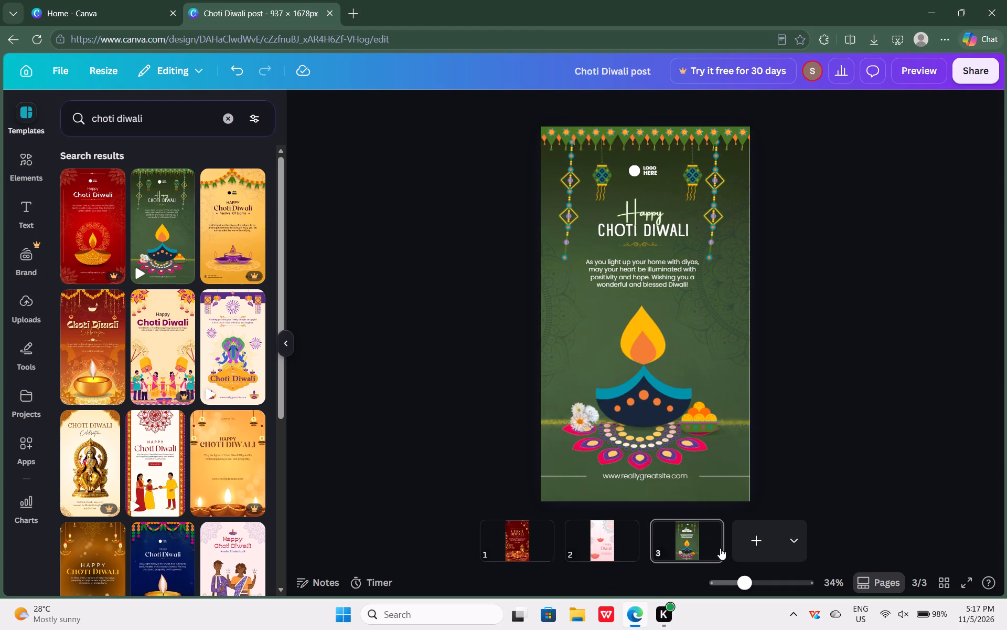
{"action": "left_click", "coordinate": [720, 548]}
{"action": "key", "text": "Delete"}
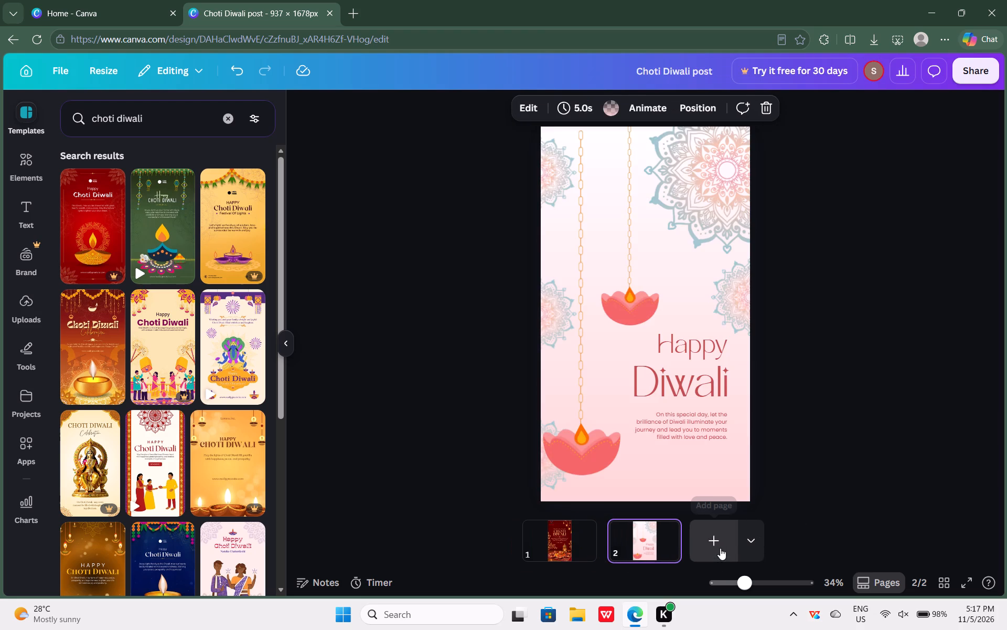
Add a new page 3 after the pink Happy Diwali page.
{"action": "left_click", "coordinate": [717, 532]}
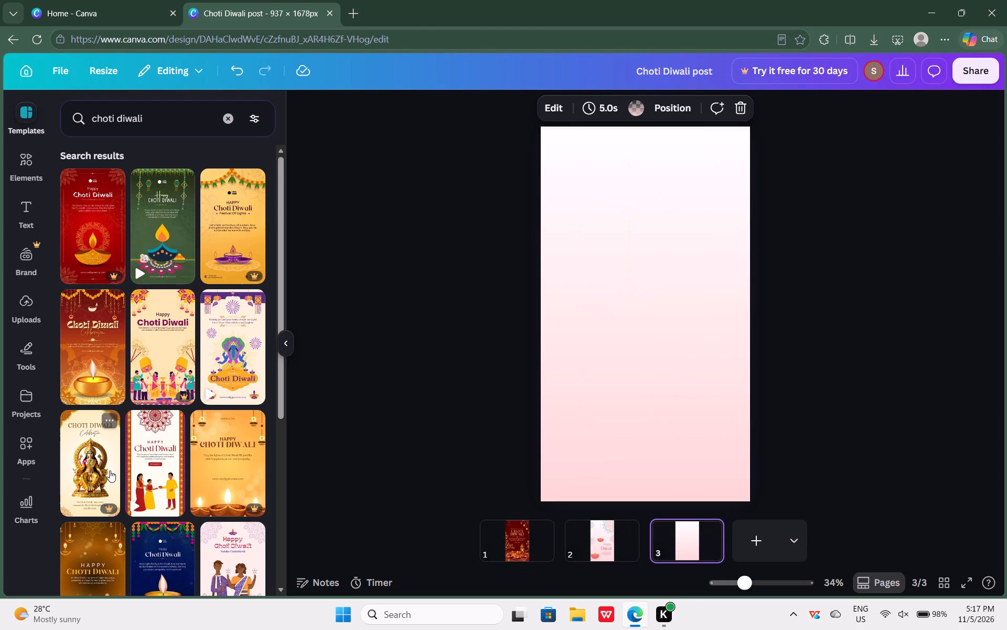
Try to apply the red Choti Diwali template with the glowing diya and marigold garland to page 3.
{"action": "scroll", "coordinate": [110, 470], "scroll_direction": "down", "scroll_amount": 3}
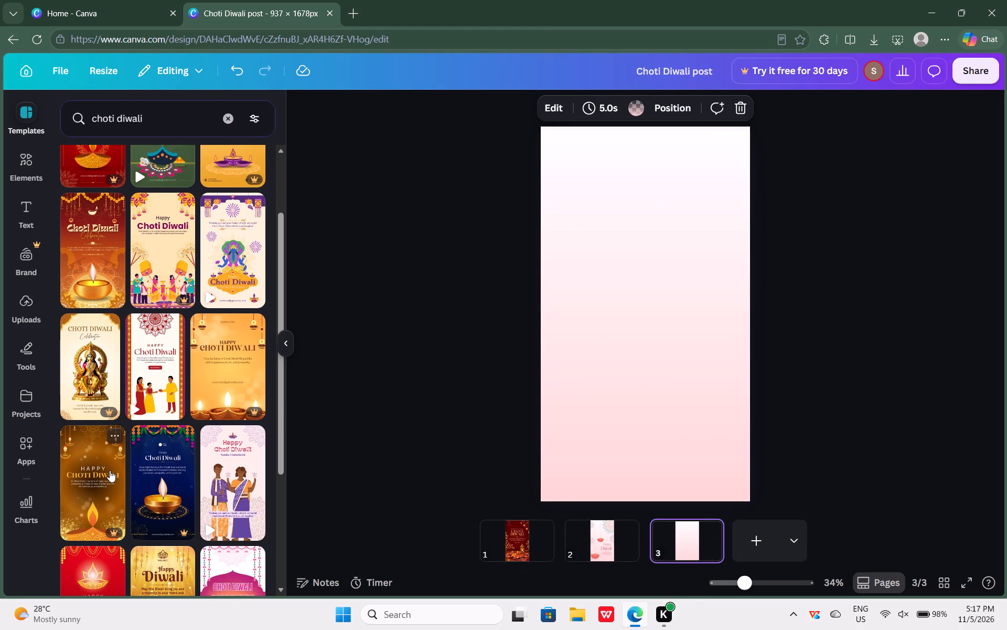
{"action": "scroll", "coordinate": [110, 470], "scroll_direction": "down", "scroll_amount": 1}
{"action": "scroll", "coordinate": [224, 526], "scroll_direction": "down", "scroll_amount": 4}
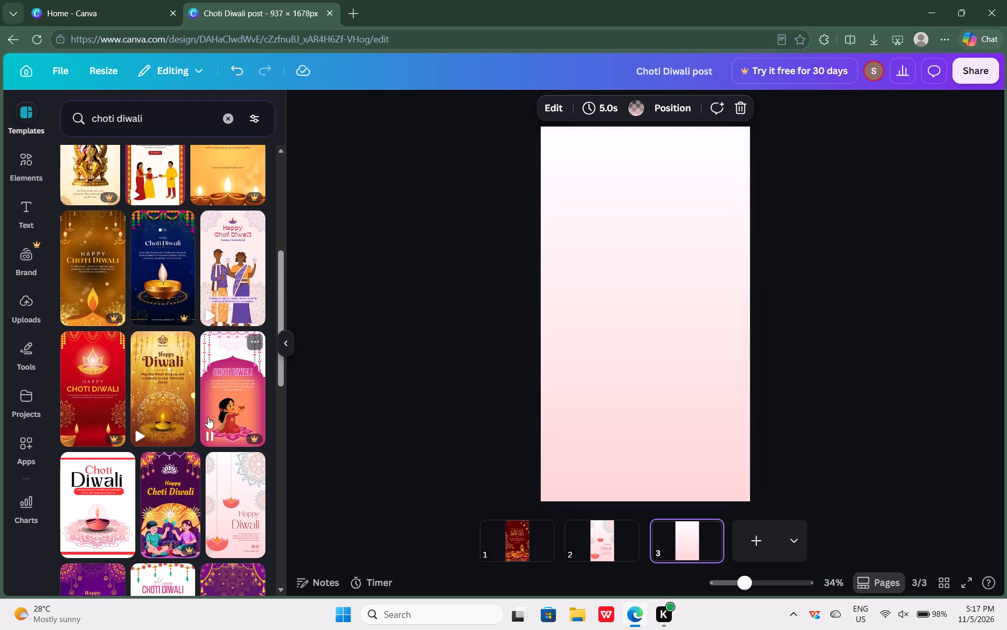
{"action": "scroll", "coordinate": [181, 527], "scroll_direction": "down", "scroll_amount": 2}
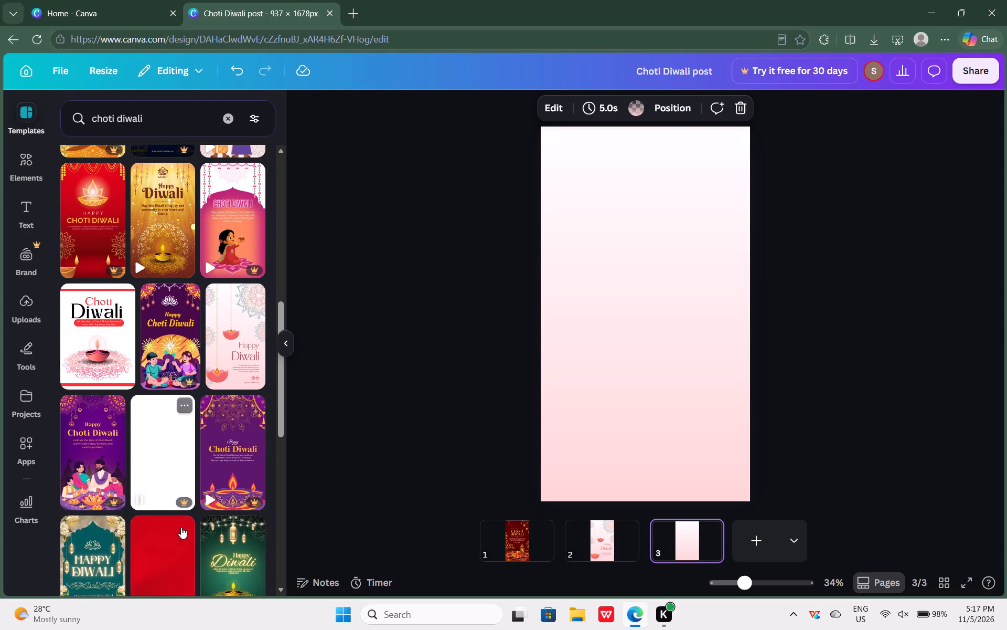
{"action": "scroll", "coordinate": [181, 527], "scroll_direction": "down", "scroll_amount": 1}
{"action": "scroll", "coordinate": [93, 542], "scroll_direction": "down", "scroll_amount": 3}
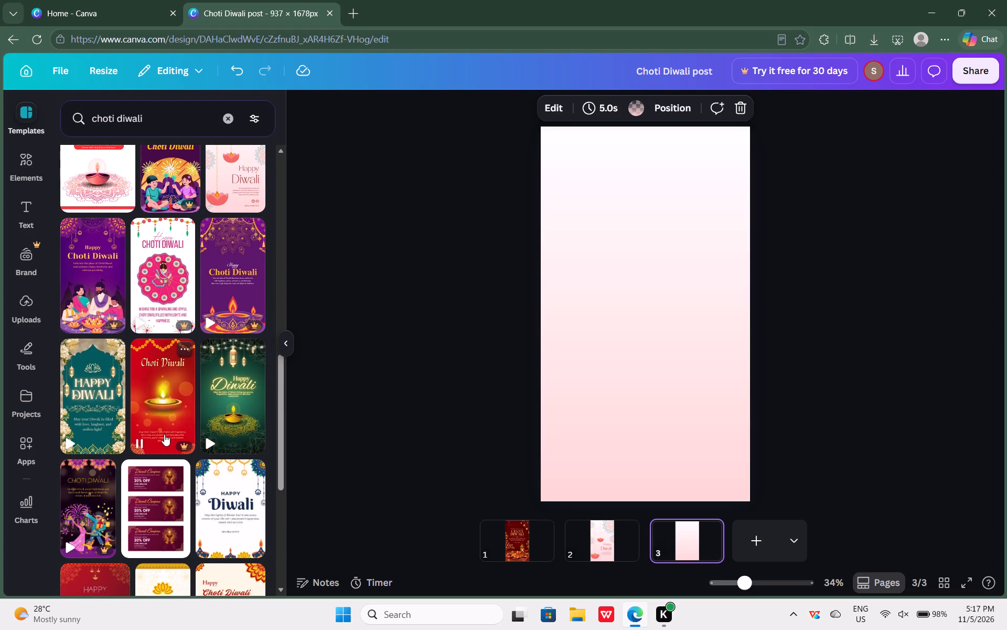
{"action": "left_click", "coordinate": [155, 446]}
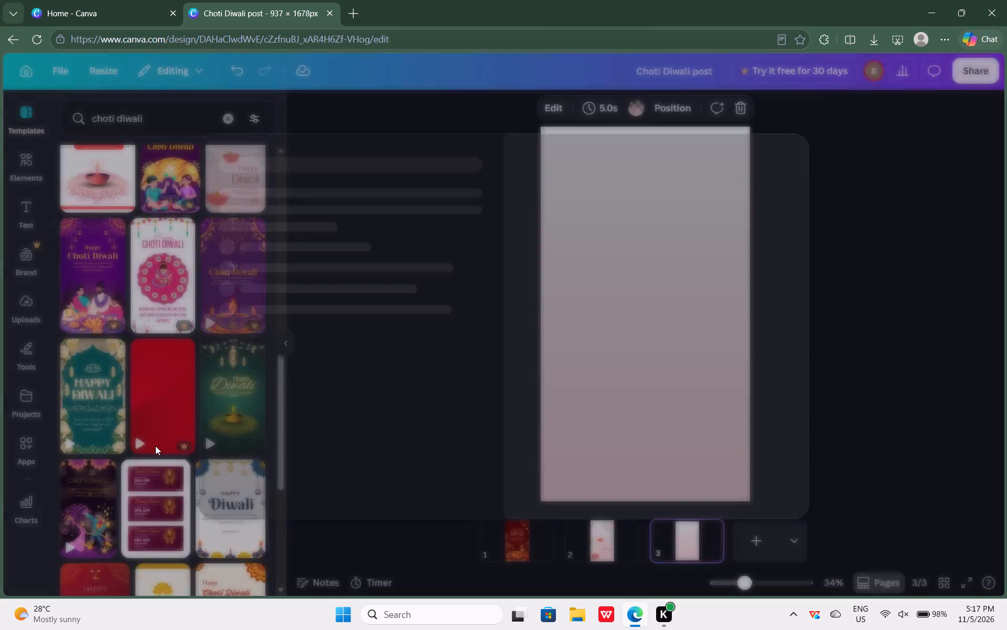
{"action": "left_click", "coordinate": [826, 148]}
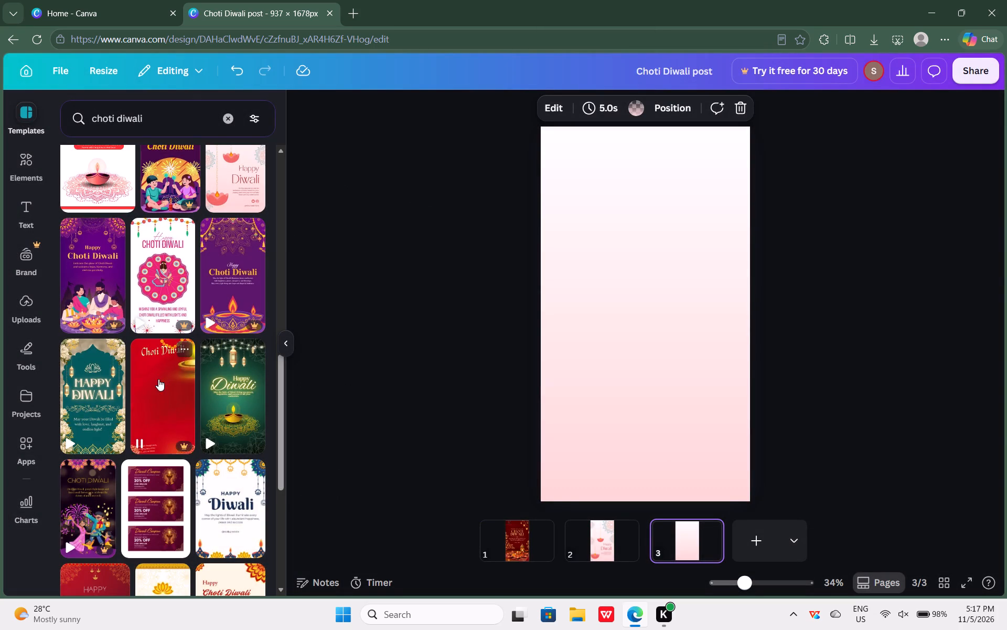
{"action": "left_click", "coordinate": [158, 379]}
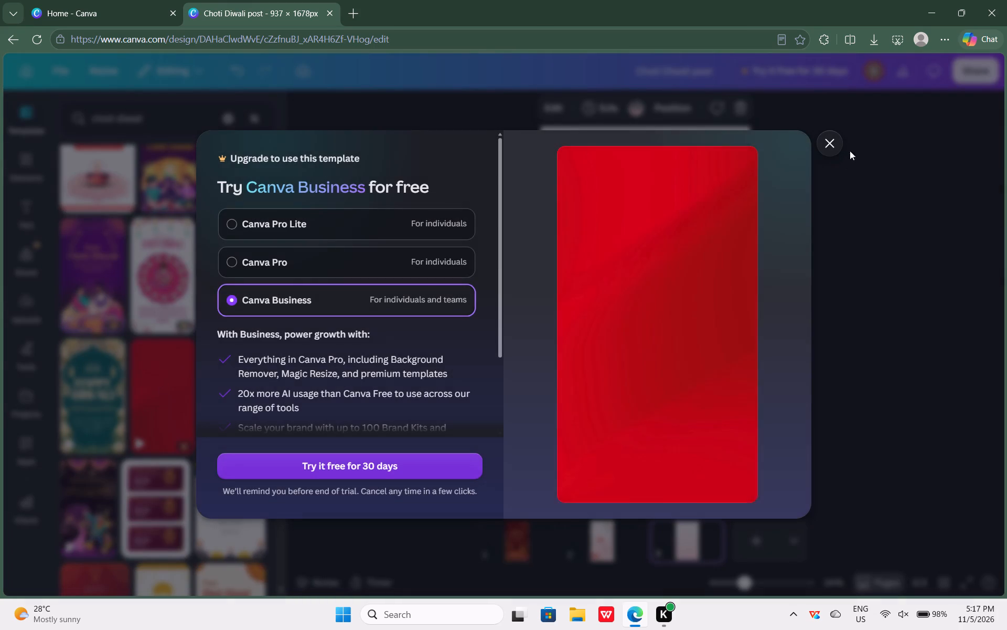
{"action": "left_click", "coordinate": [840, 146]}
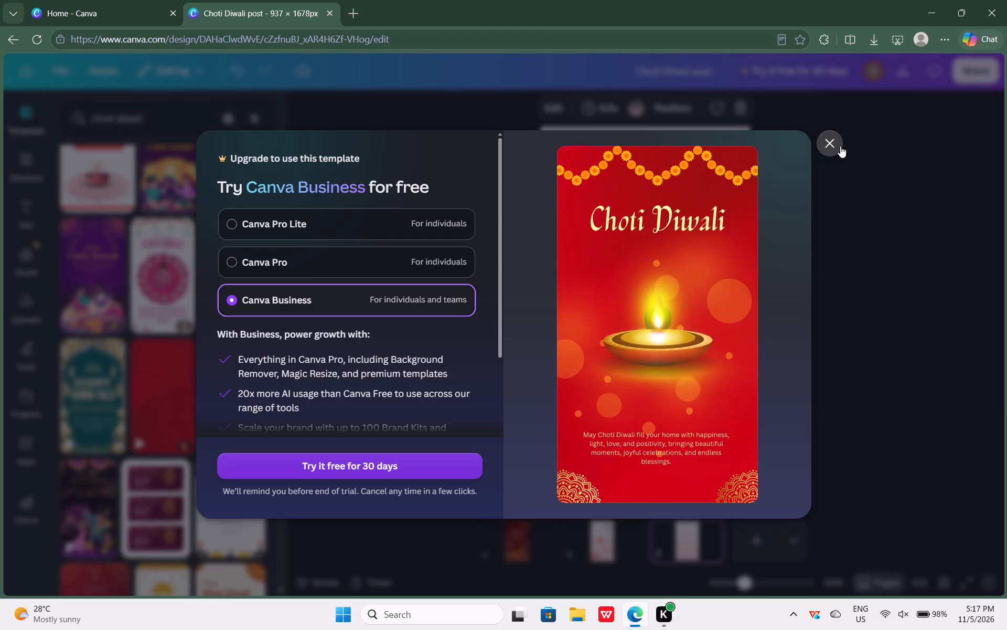
Apply the white Happy Diwali template with blue mandalas, diyas and yellow lotuses to page 3.
{"action": "scroll", "coordinate": [227, 528], "scroll_direction": "down", "scroll_amount": 3}
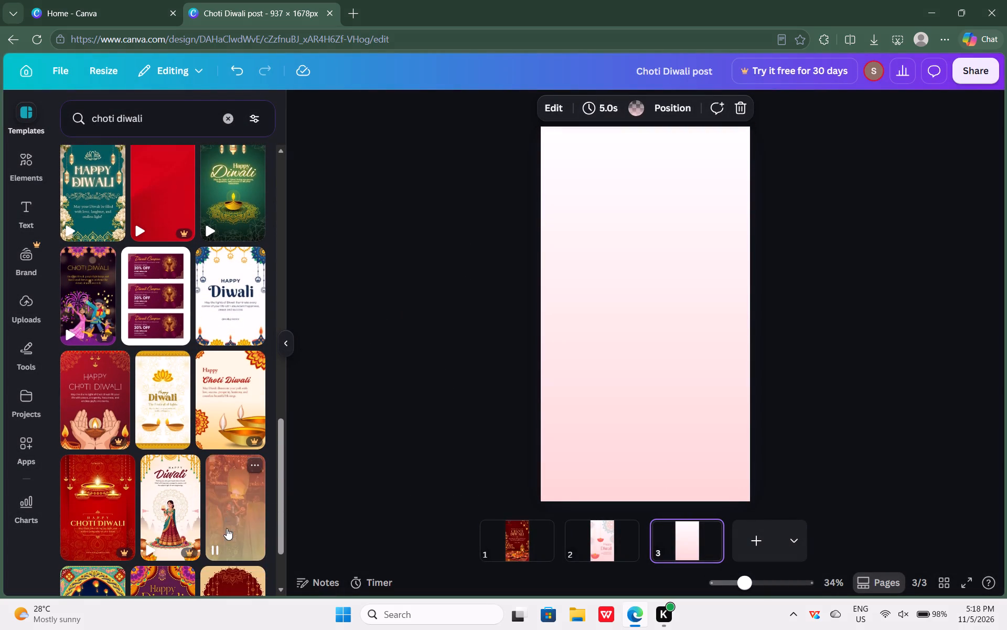
{"action": "scroll", "coordinate": [227, 528], "scroll_direction": "down", "scroll_amount": 1}
{"action": "left_click", "coordinate": [218, 295]}
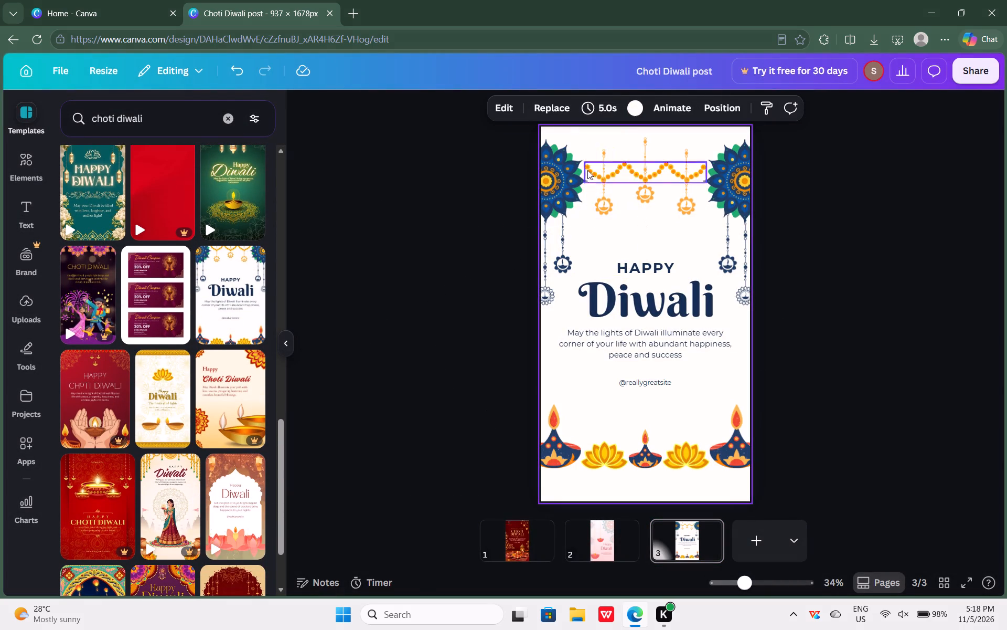
{"action": "left_click", "coordinate": [561, 169]}
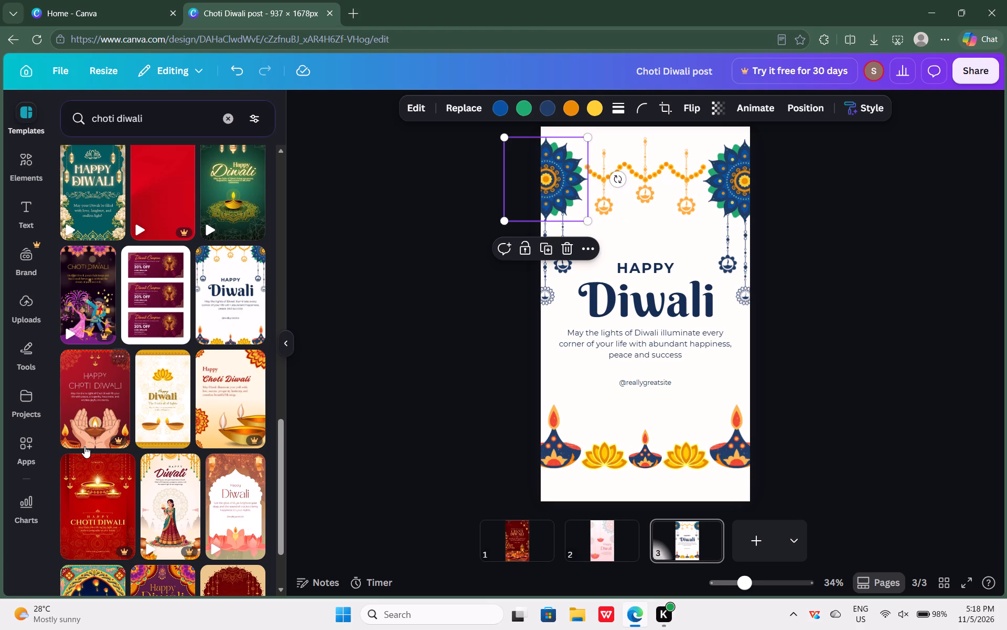
Look further through the "choti diwali" template results for other suitable greeting designs.
{"action": "scroll", "coordinate": [84, 446], "scroll_direction": "down", "scroll_amount": 2}
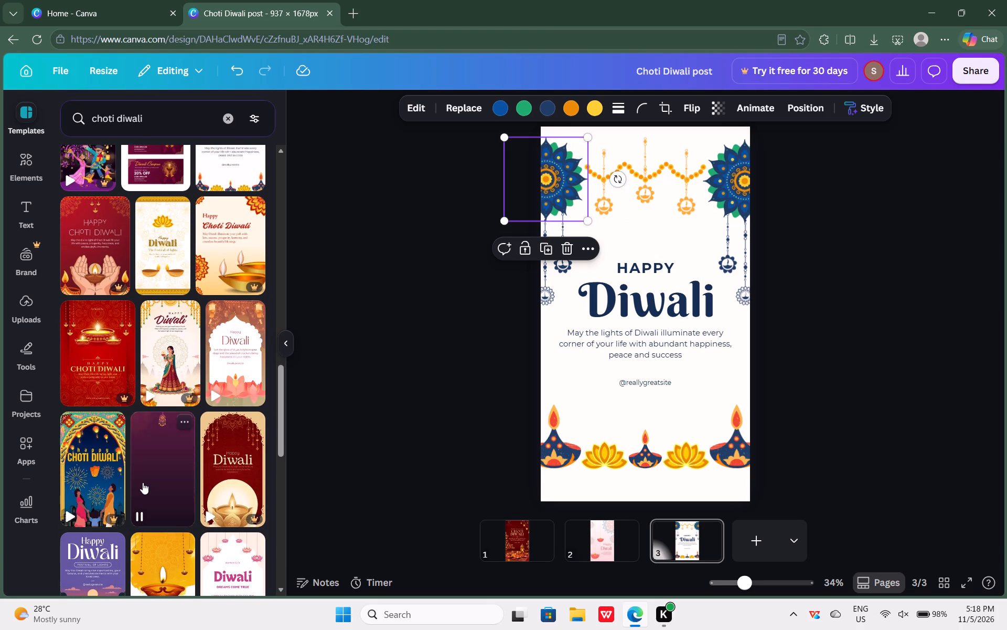
{"action": "scroll", "coordinate": [143, 482], "scroll_direction": "down", "scroll_amount": 3}
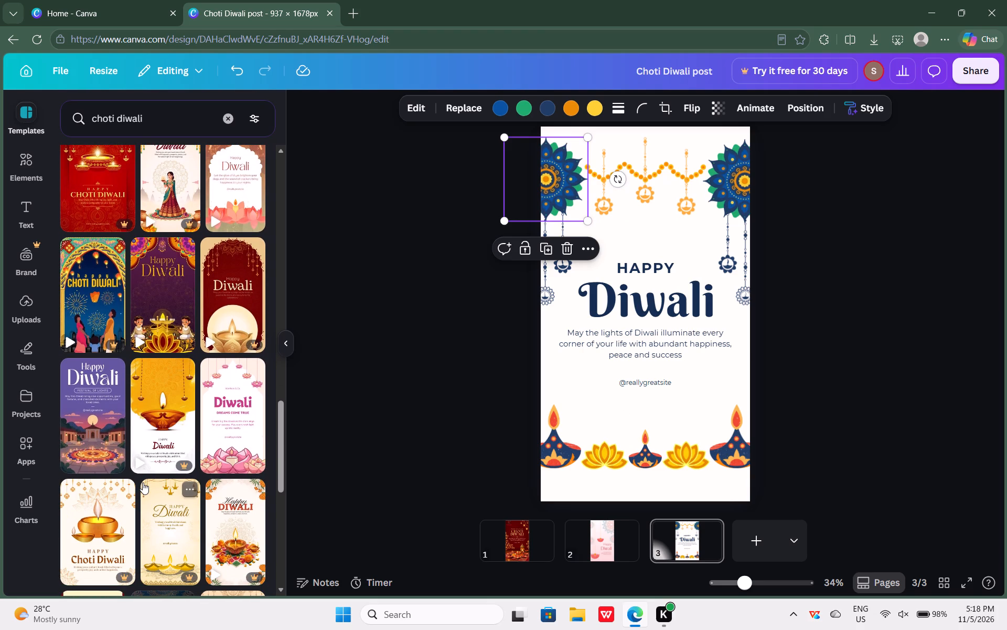
{"action": "scroll", "coordinate": [143, 482], "scroll_direction": "down", "scroll_amount": 1}
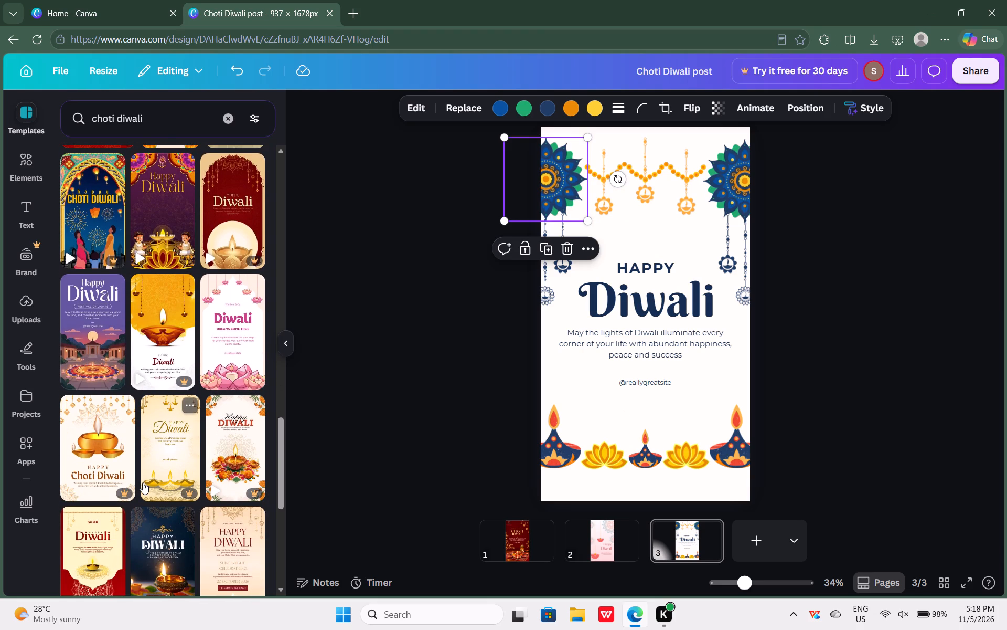
{"action": "scroll", "coordinate": [143, 482], "scroll_direction": "down", "scroll_amount": 3}
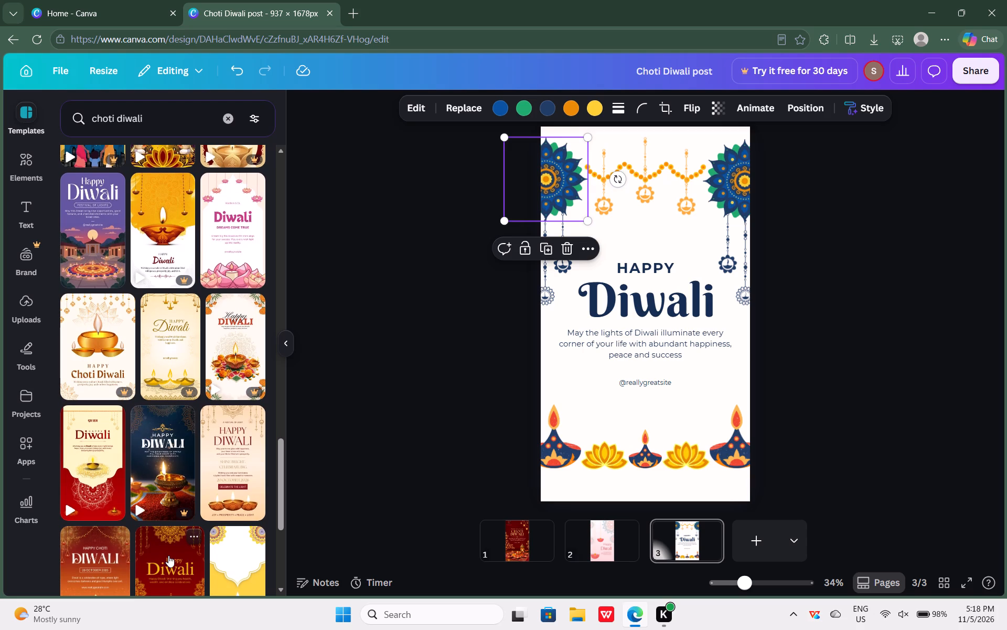
{"action": "scroll", "coordinate": [168, 555], "scroll_direction": "down", "scroll_amount": 3}
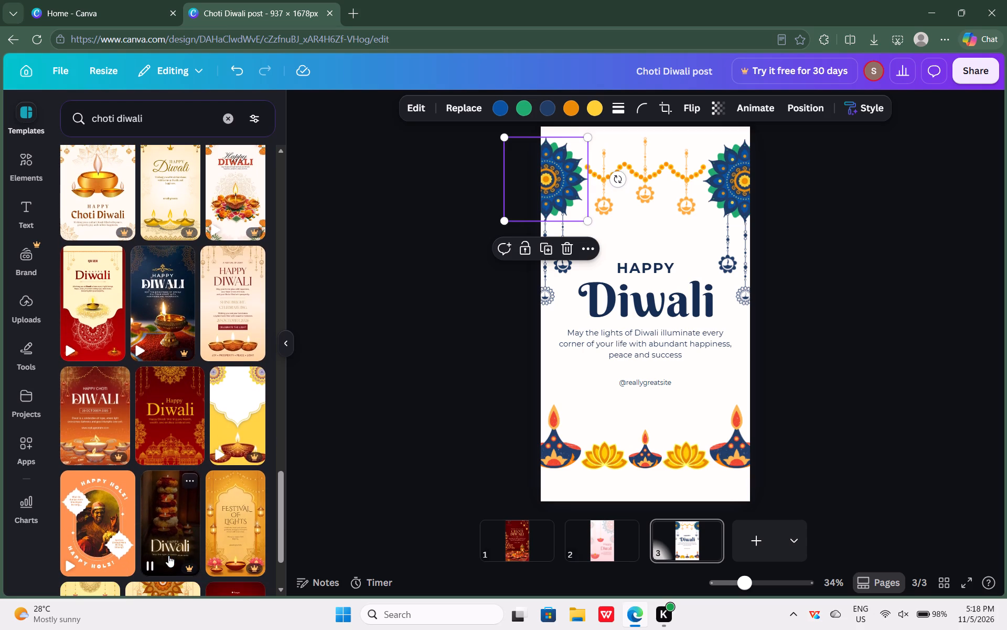
{"action": "scroll", "coordinate": [168, 555], "scroll_direction": "down", "scroll_amount": 1}
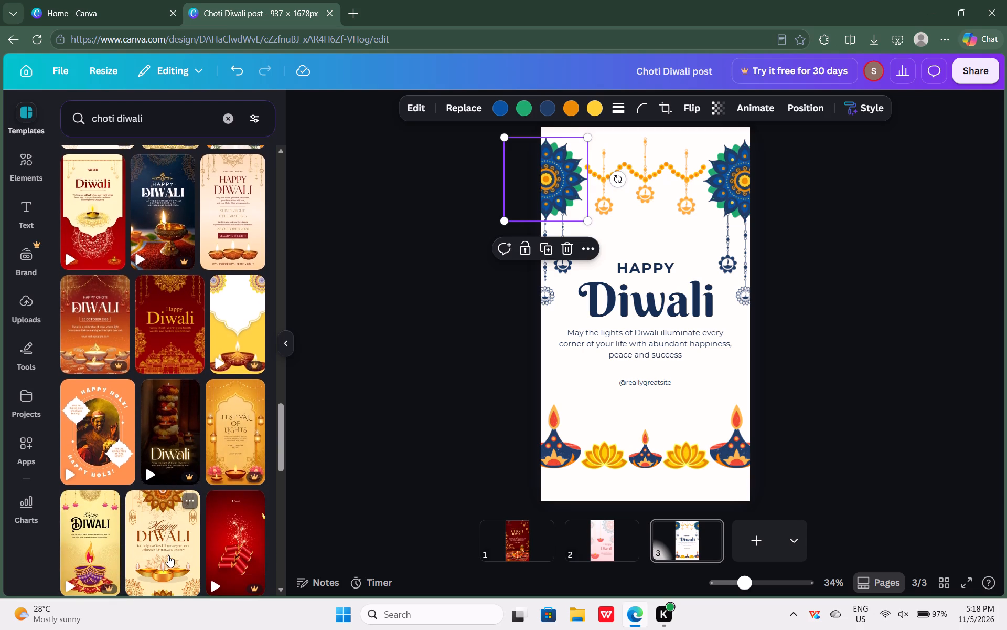
{"action": "scroll", "coordinate": [168, 555], "scroll_direction": "down", "scroll_amount": 3}
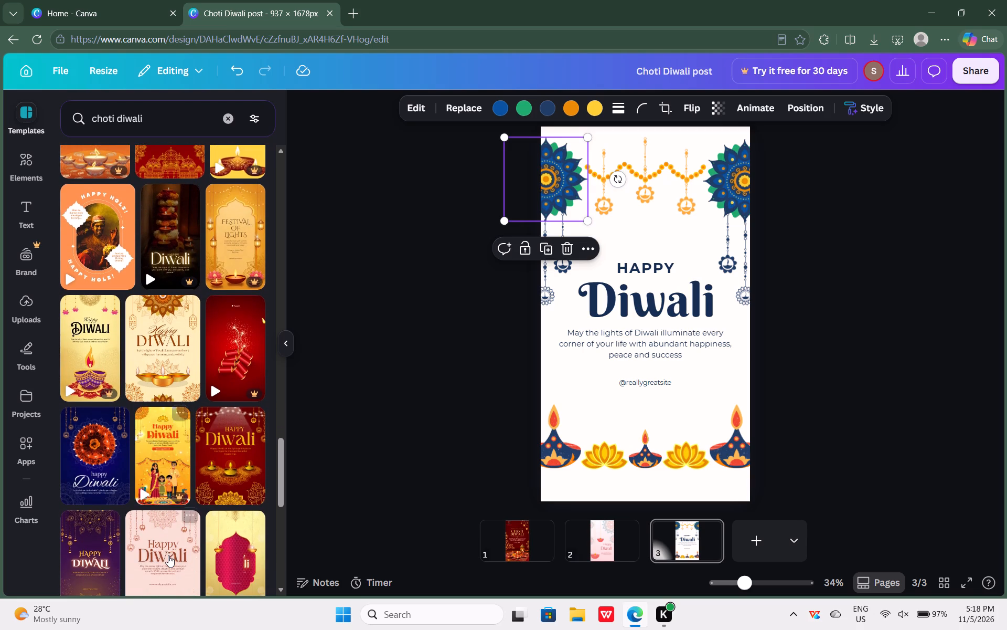
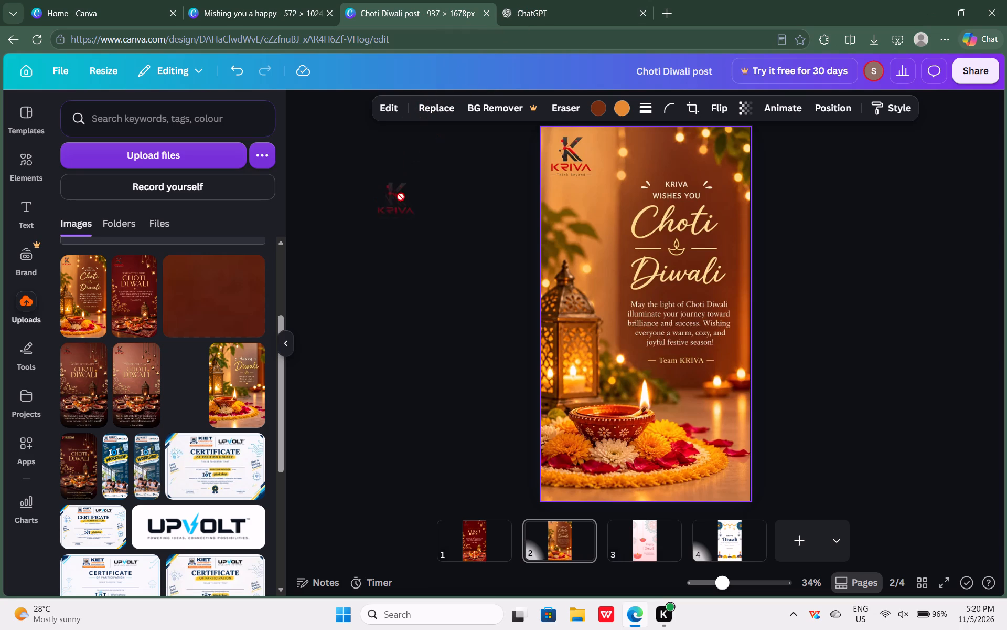
{"action": "left_click_drag", "start_coordinate": [401, 197], "coordinate": [670, 254]}
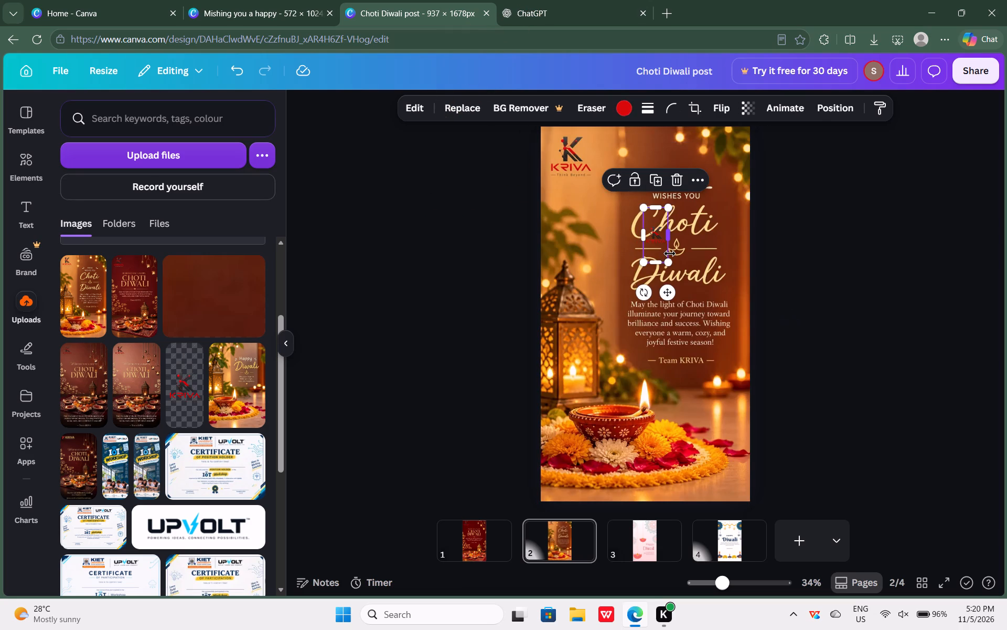
Enlarge the placed KRIVA logo to about 361 px wide and crop the empty space above and below it.
{"action": "left_click_drag", "start_coordinate": [672, 262], "coordinate": [753, 376]}
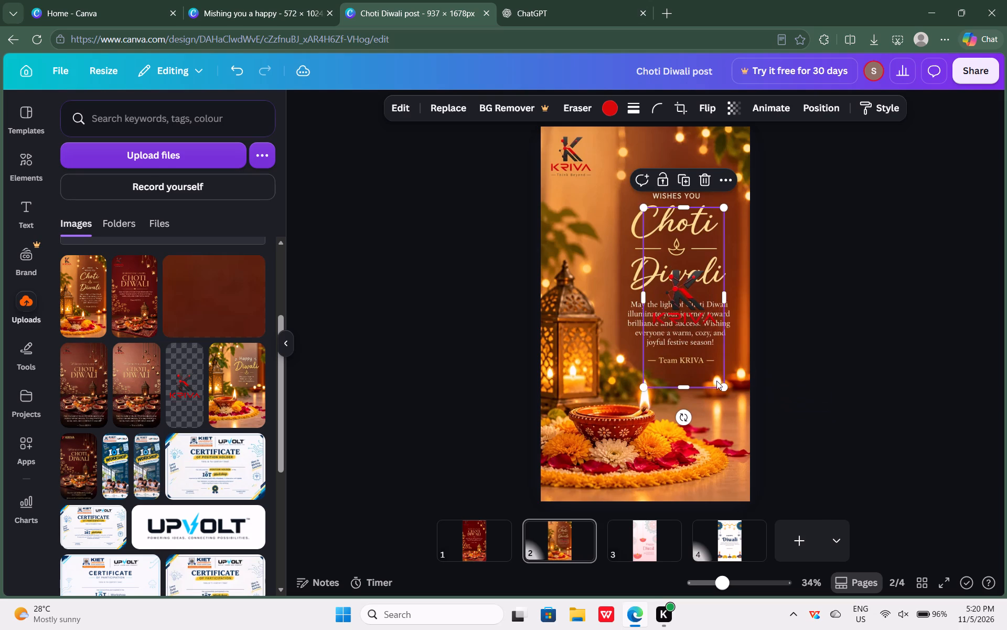
{"action": "left_click_drag", "start_coordinate": [687, 389], "coordinate": [688, 338]}
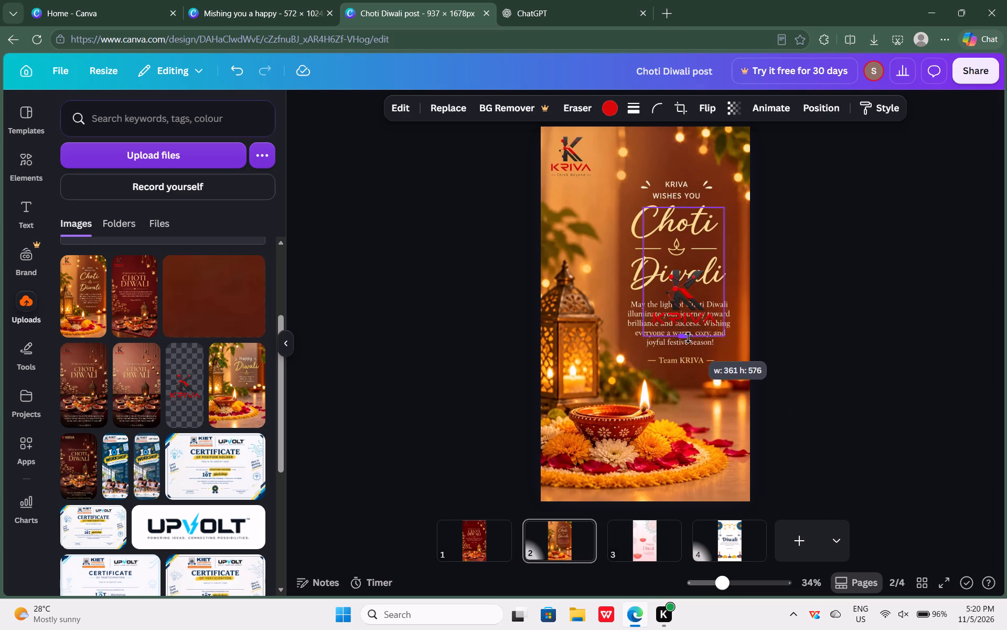
{"action": "left_click_drag", "start_coordinate": [688, 338], "coordinate": [689, 347]}
{"action": "left_click_drag", "start_coordinate": [682, 206], "coordinate": [688, 257]}
Move the cropped KRIVA logo beneath the existing corner logo, just above the lantern and beside the Choti Diwali title.
{"action": "left_click_drag", "start_coordinate": [692, 286], "coordinate": [614, 197]}
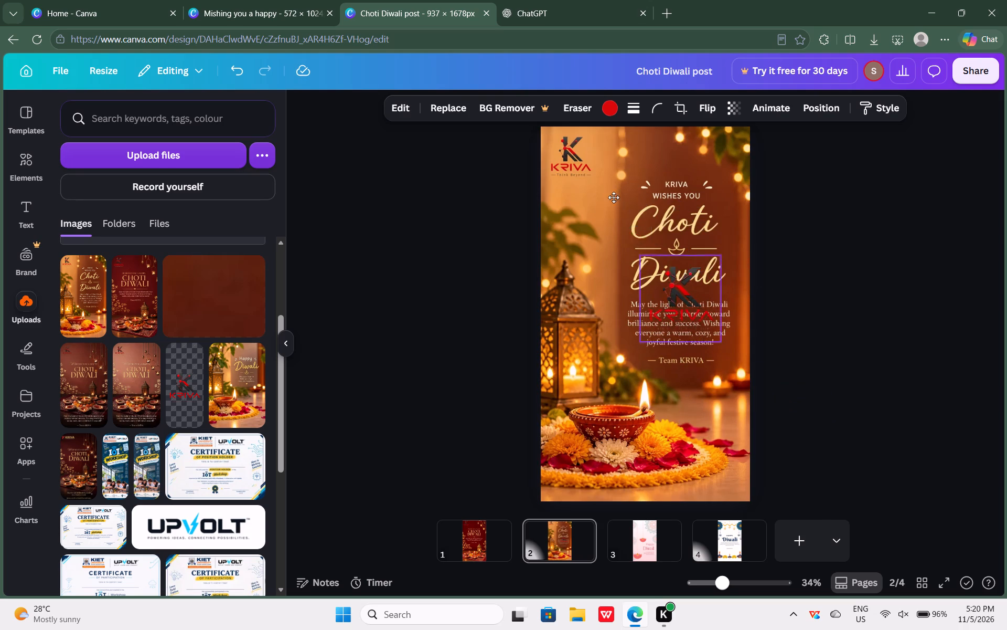
{"action": "left_click_drag", "start_coordinate": [614, 197], "coordinate": [585, 148]}
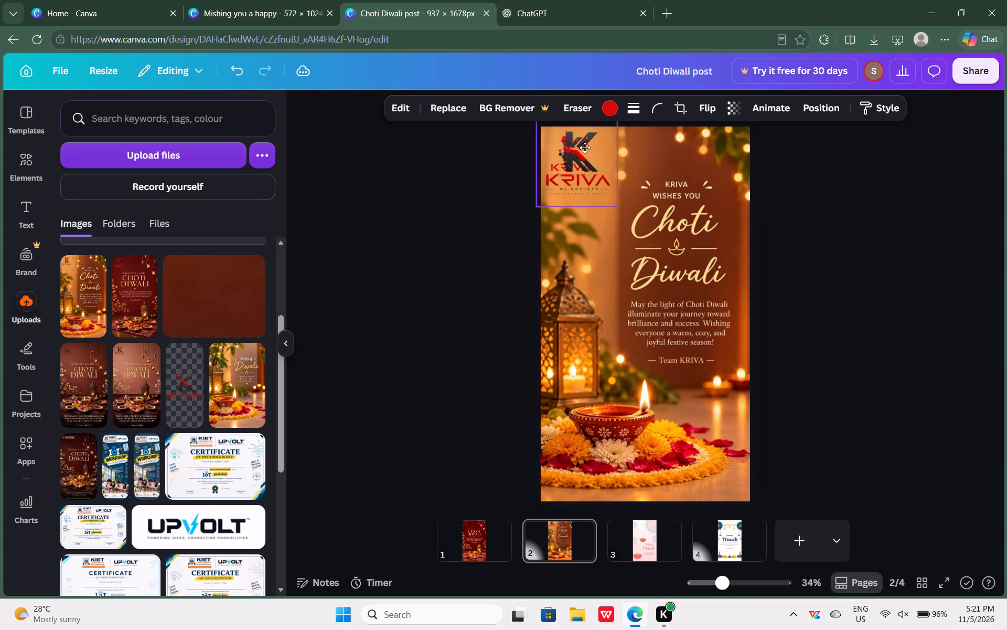
{"action": "left_click_drag", "start_coordinate": [585, 148], "coordinate": [587, 240]}
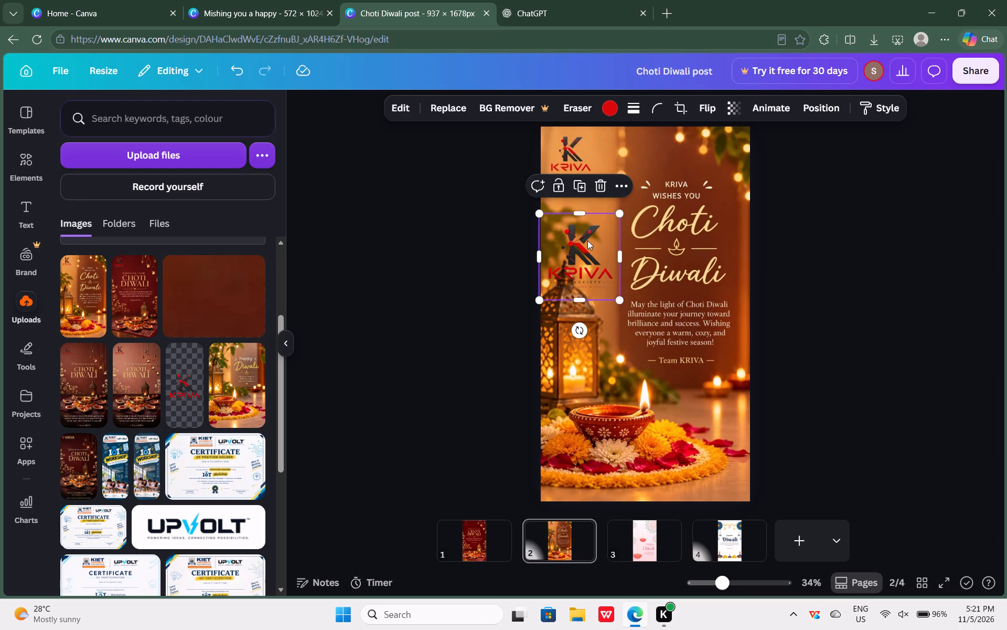
{"action": "left_click_drag", "start_coordinate": [578, 245], "coordinate": [589, 236]}
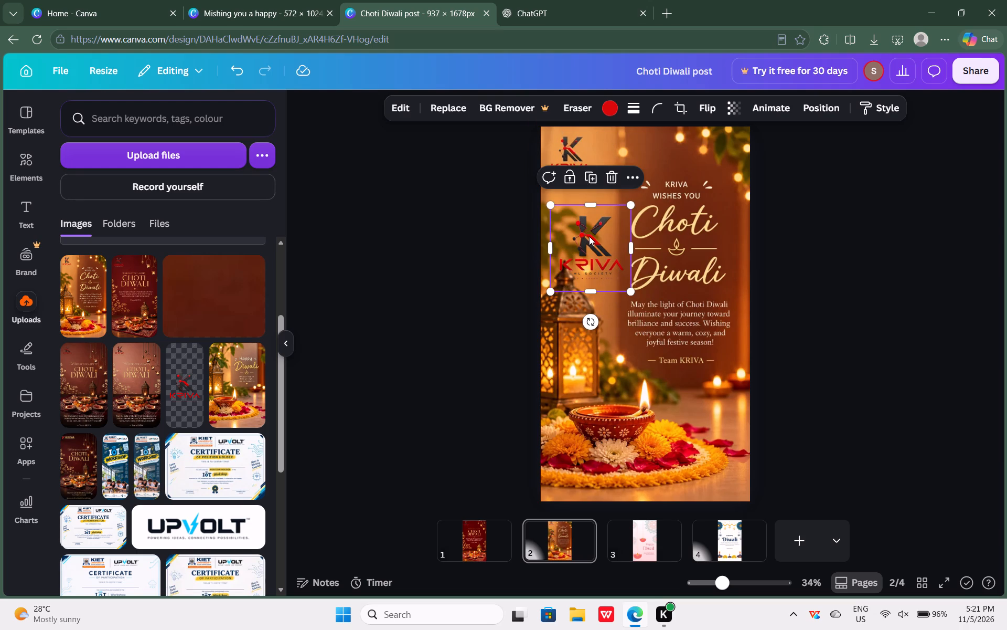
Download page 2 with the added KRIVA logo as a PNG.
{"action": "left_click", "coordinate": [963, 77]}
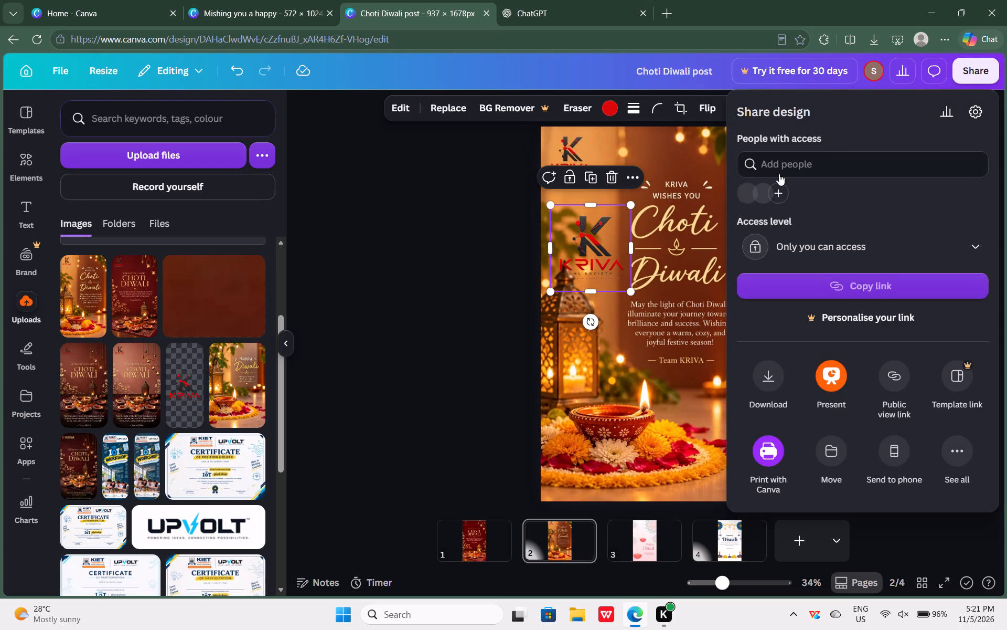
{"action": "left_click", "coordinate": [767, 375]}
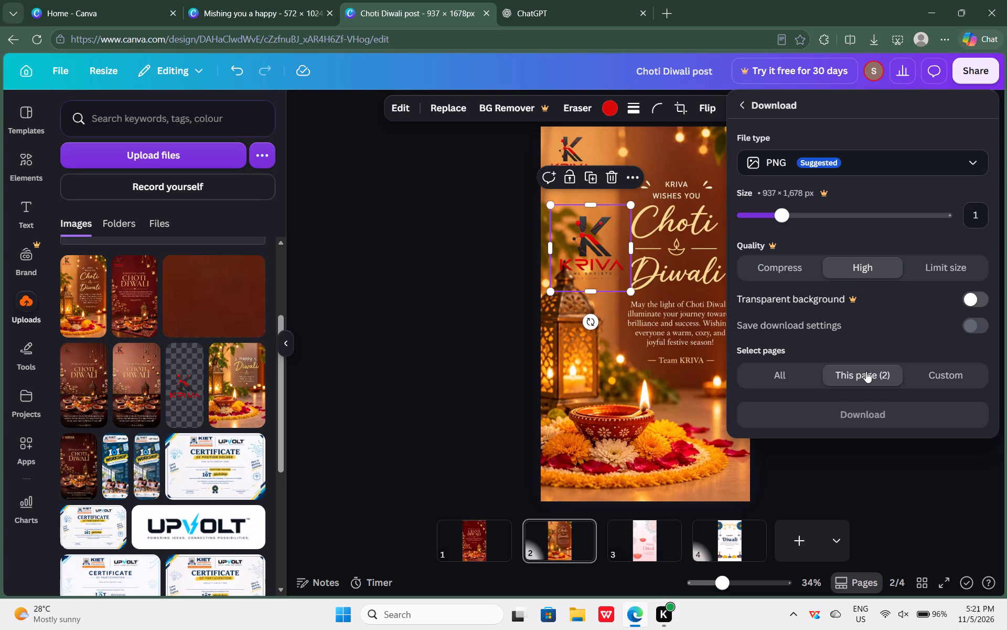
{"action": "left_click", "coordinate": [858, 408]}
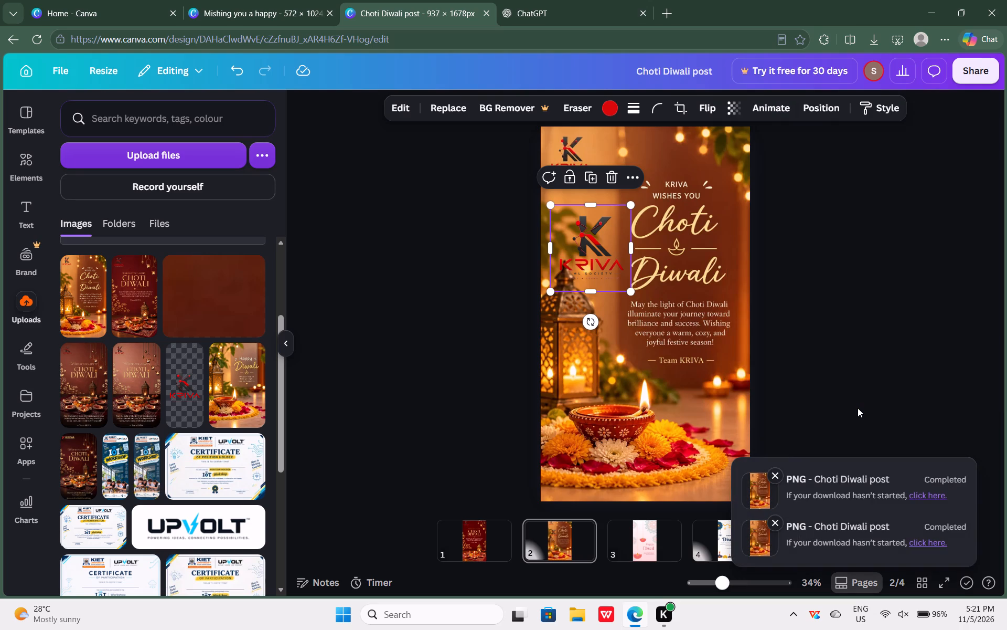
Open the downloaded Choti Diwali post (1).png in the image viewer to check it, and close the viewer.
{"action": "double_click", "coordinate": [733, 114]}
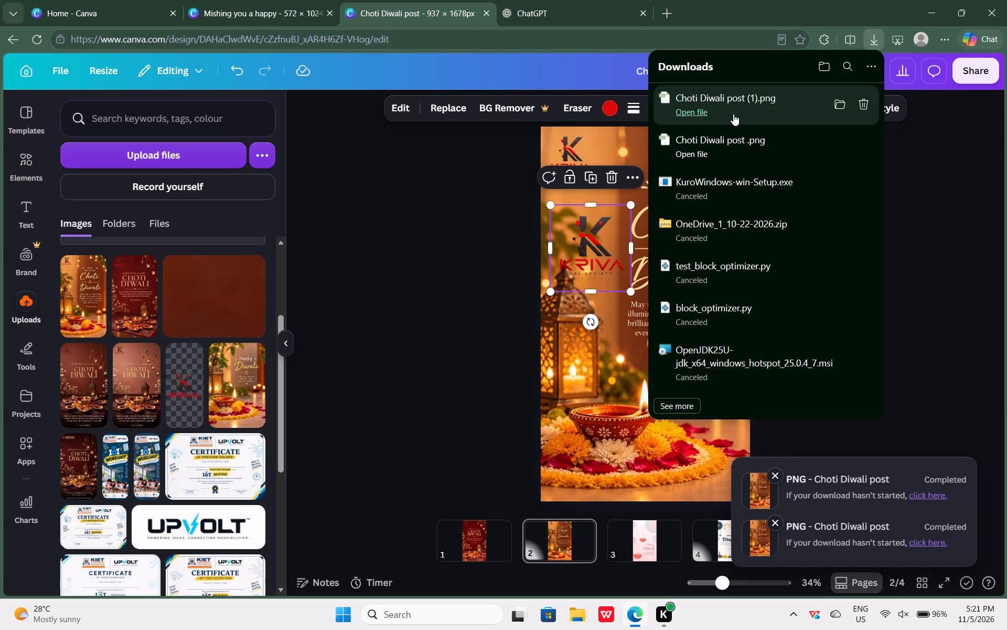
{"action": "left_click", "coordinate": [699, 114]}
{"action": "left_click", "coordinate": [687, 109]}
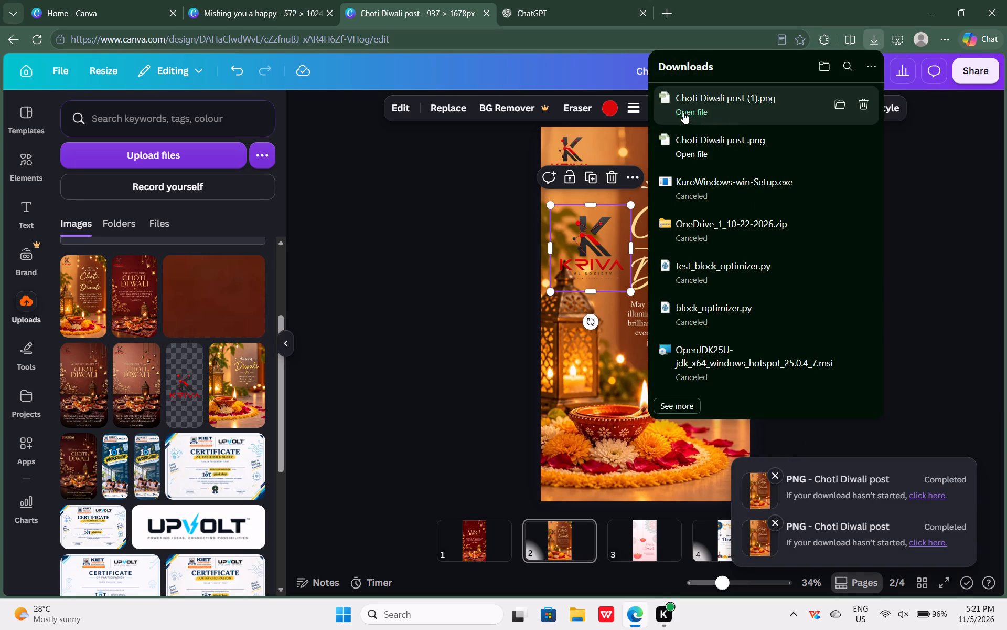
{"action": "left_click", "coordinate": [694, 119]}
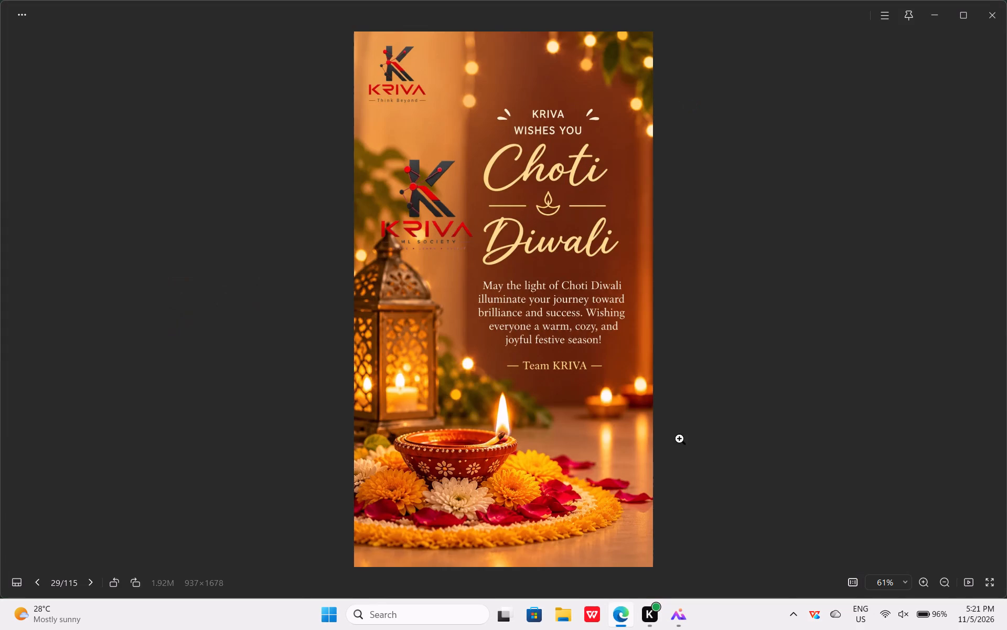
{"action": "left_click", "coordinate": [998, 7]}
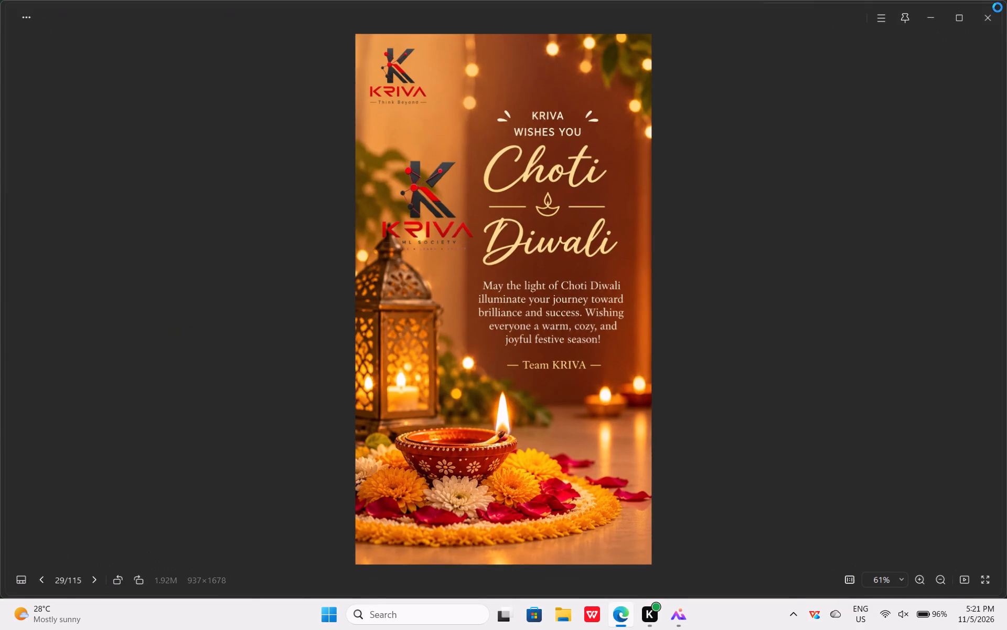
{"action": "left_click", "coordinate": [991, 12]}
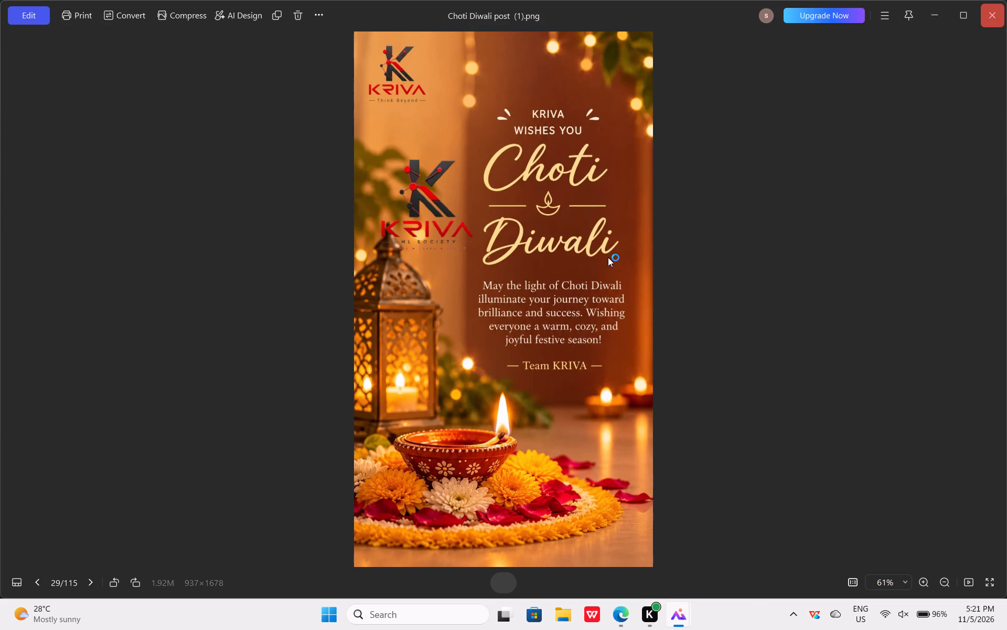
Close the image viewer, return to the Choti Diwali post design and dismiss the downloads list.
{"action": "left_click", "coordinate": [989, 17]}
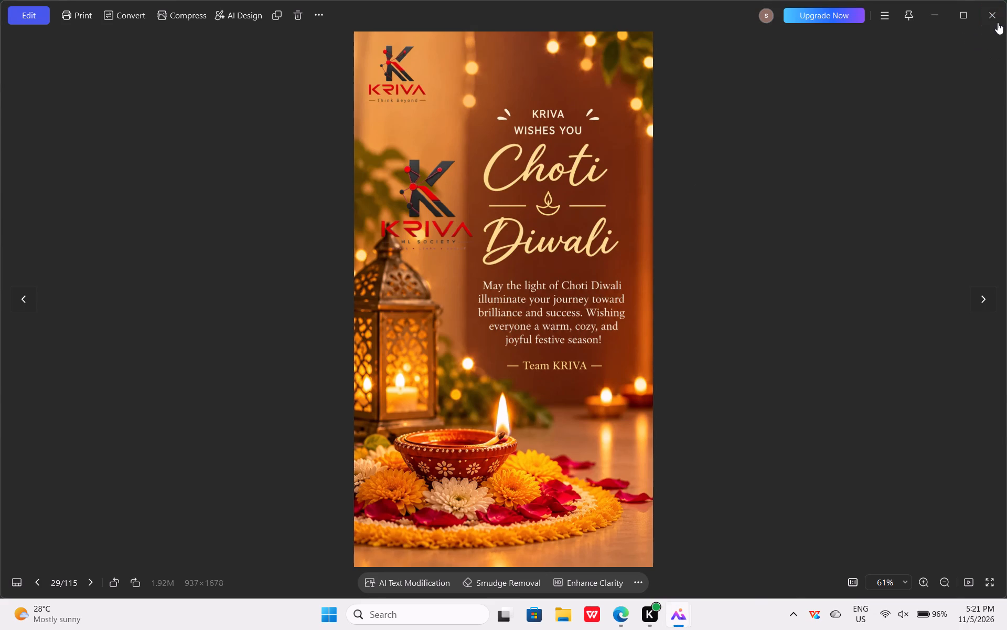
{"action": "left_click", "coordinate": [997, 20]}
{"action": "left_click", "coordinate": [997, 20]}
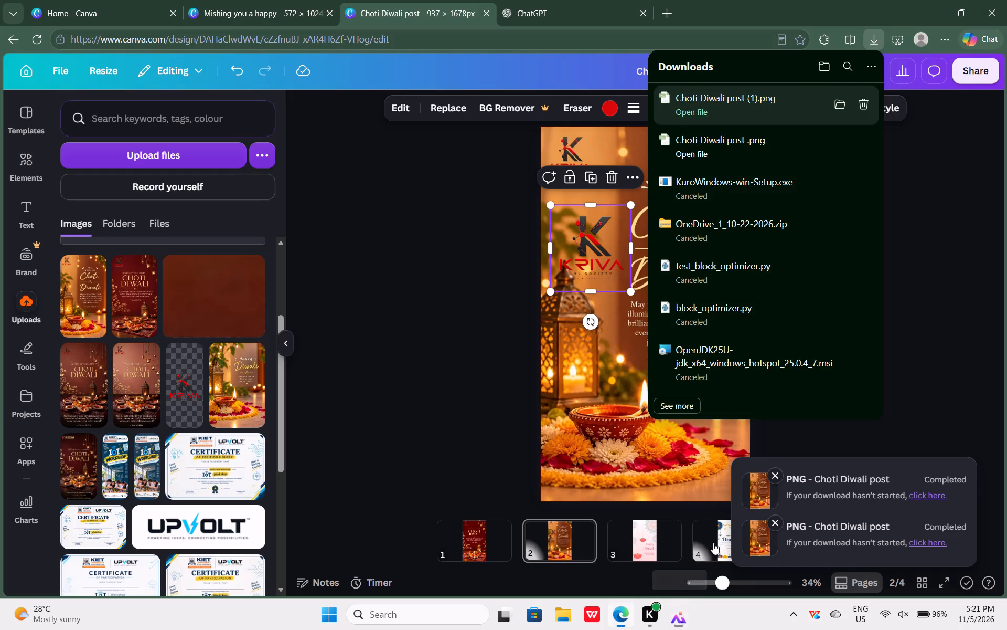
{"action": "left_click", "coordinate": [948, 307]}
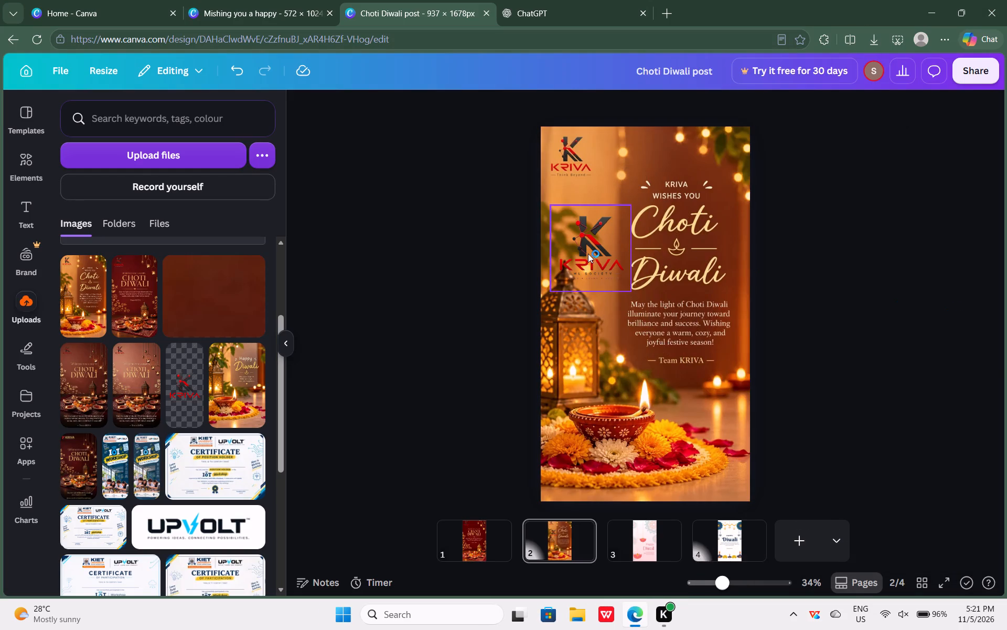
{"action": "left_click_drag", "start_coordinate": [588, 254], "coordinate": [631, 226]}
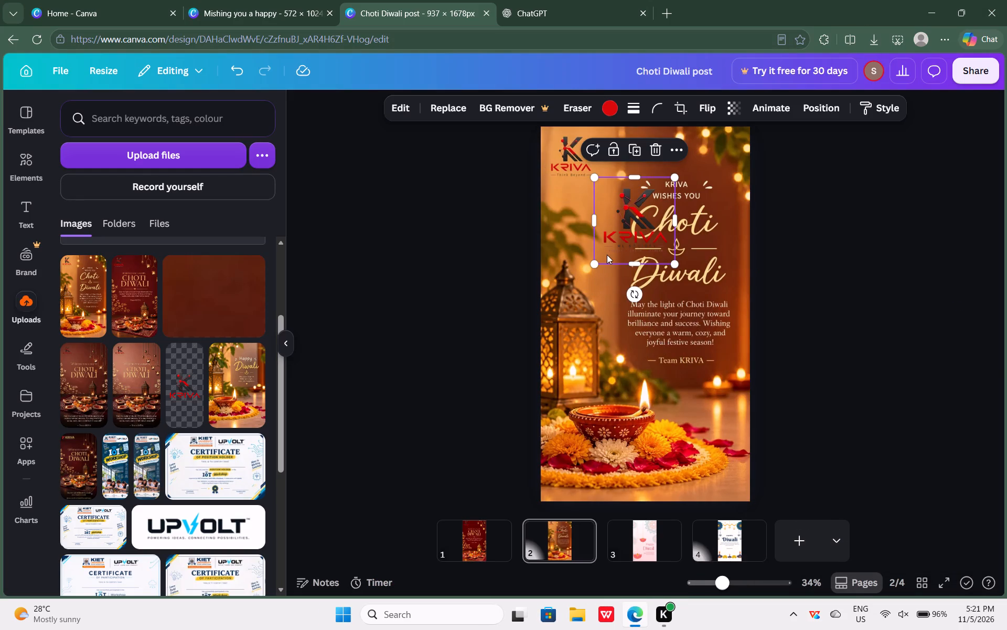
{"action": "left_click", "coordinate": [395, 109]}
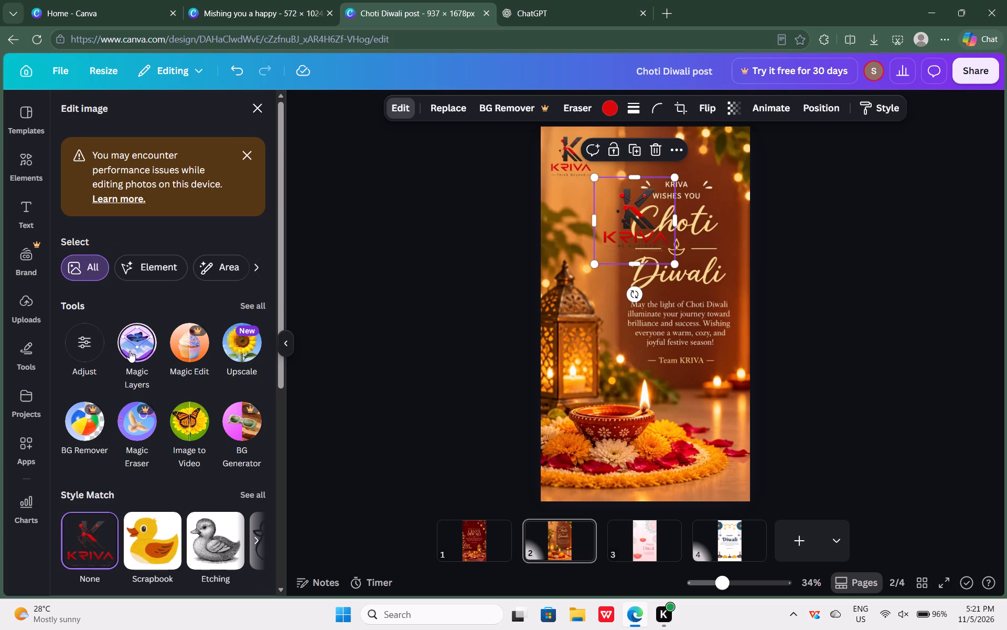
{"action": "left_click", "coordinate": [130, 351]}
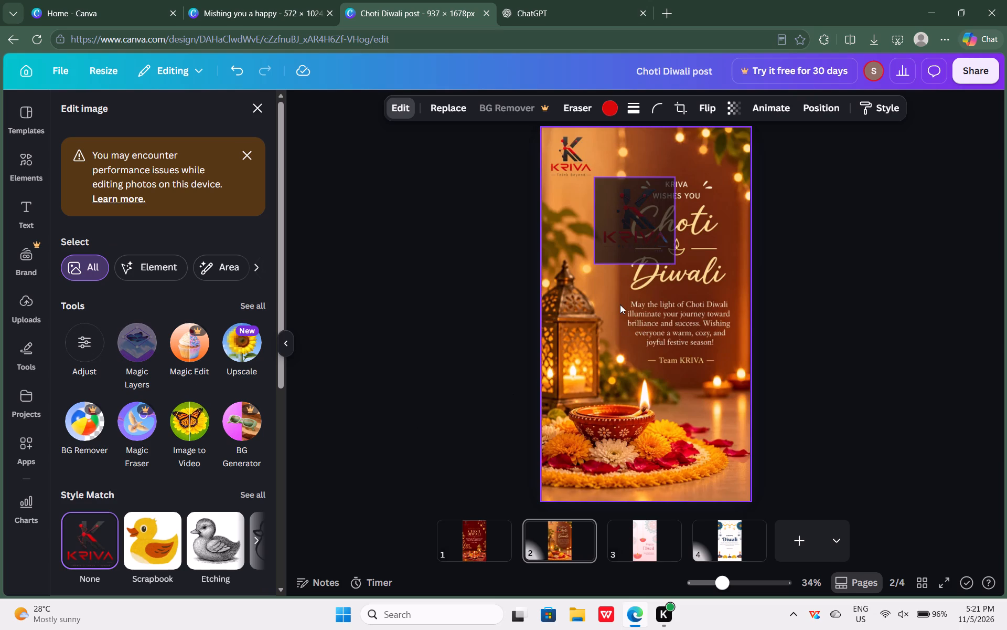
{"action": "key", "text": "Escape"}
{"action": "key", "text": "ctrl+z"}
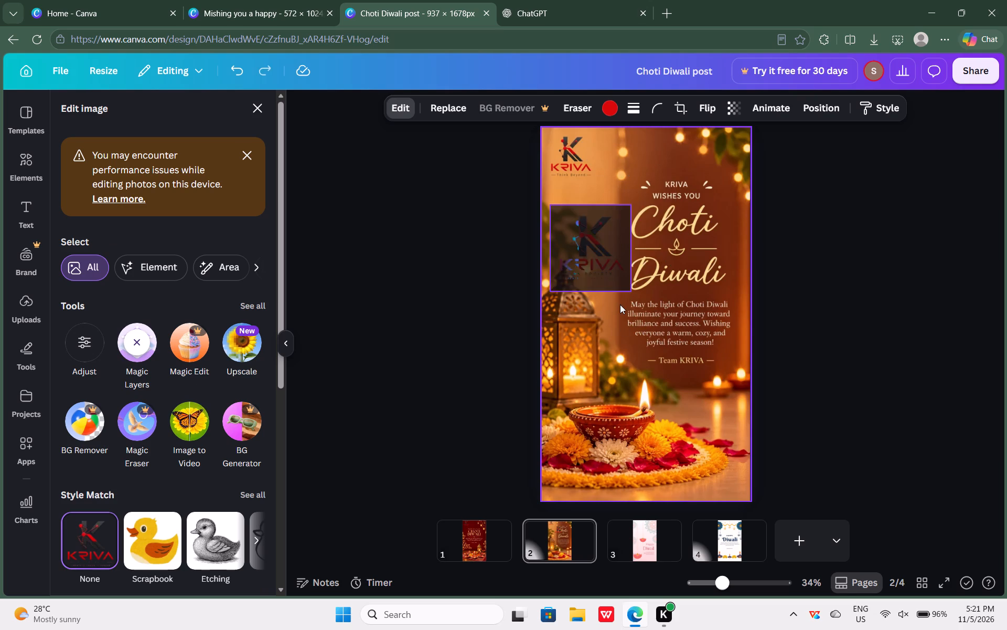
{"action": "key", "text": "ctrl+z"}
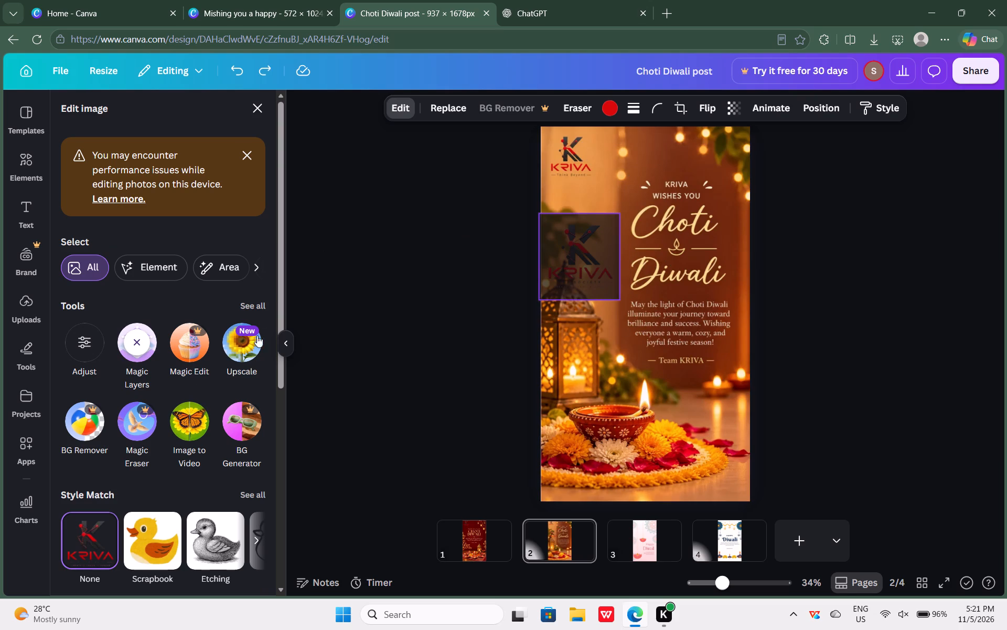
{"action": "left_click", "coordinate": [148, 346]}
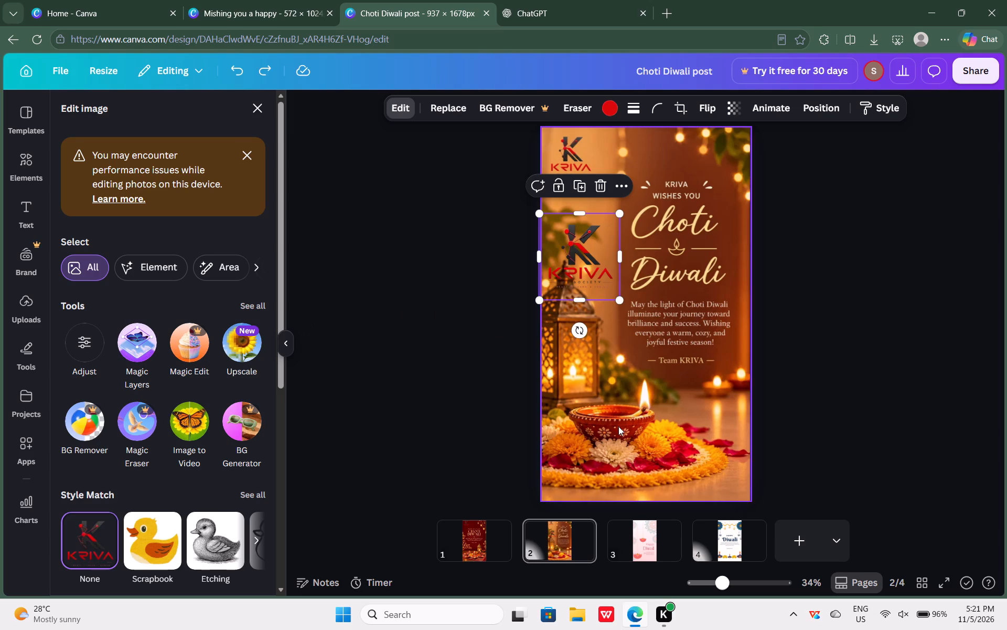
Split the page 2 background image into editable layers with Magic Layers.
{"action": "left_click", "coordinate": [618, 426]}
{"action": "left_click", "coordinate": [135, 354]}
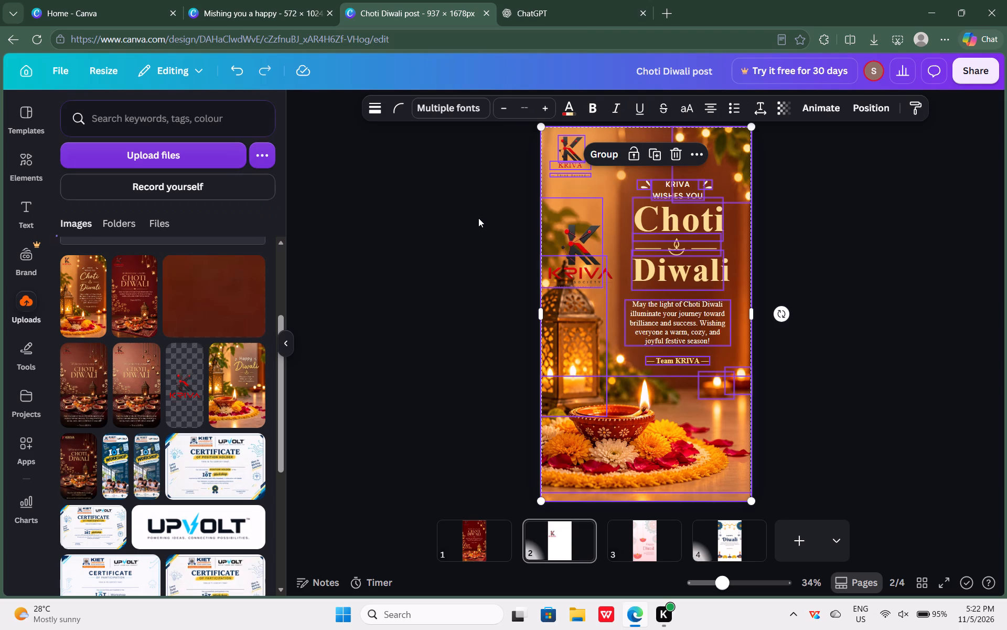
{"action": "left_click", "coordinate": [468, 207]}
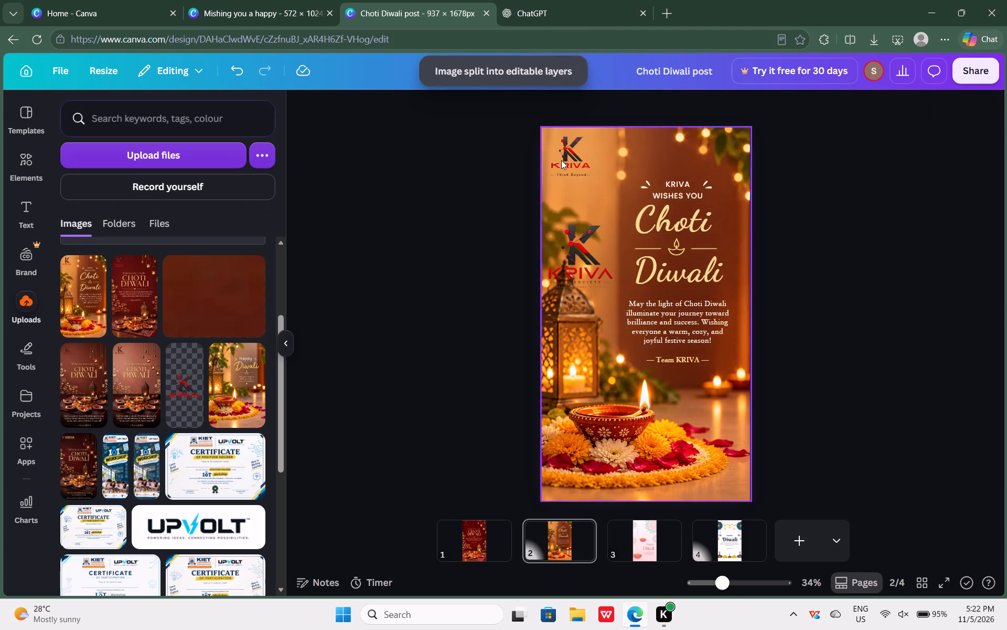
Delete the old "Think Beyond" KRIVA logo pieces from the top-left corner of page 2.
{"action": "left_click_drag", "start_coordinate": [587, 185], "coordinate": [586, 169]}
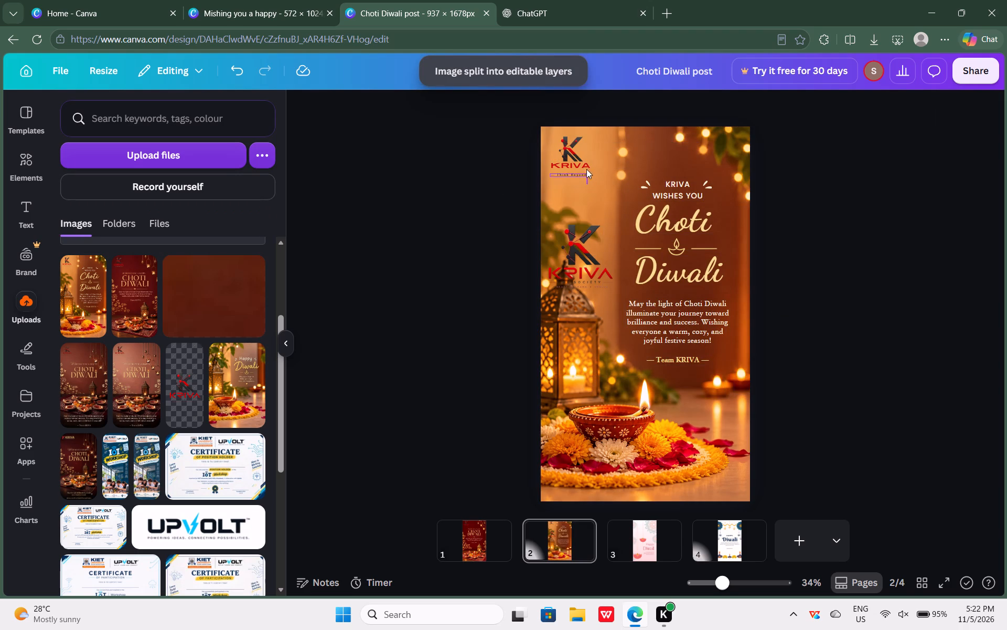
{"action": "left_click_drag", "start_coordinate": [586, 169], "coordinate": [563, 143]}
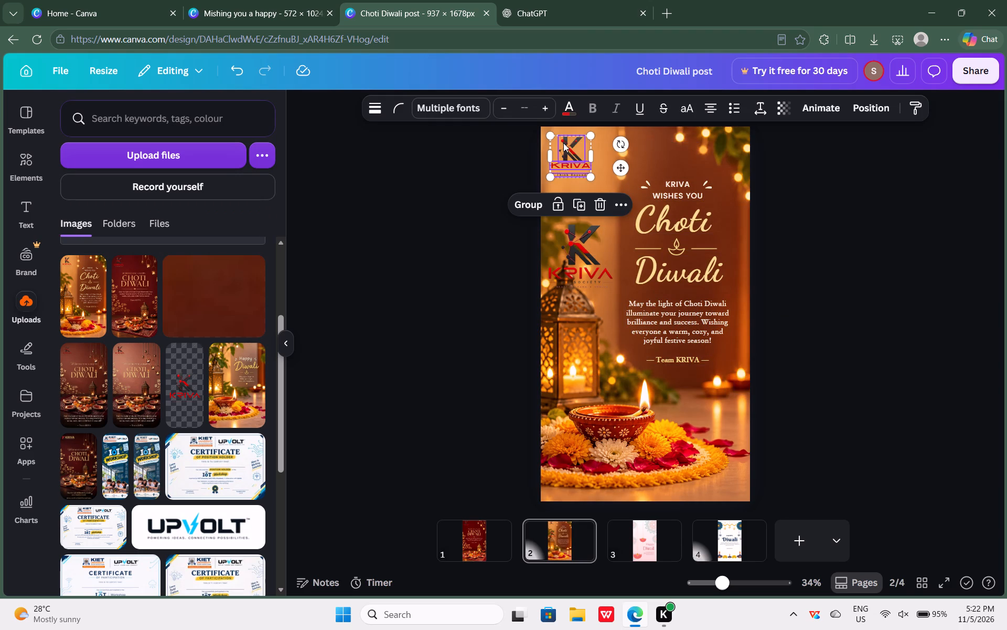
{"action": "key", "text": "Delete"}
Move the KRIVA ML Society logo into page 2's vacated top-left corner and shrink it to fit above the leaves.
{"action": "left_click_drag", "start_coordinate": [574, 268], "coordinate": [576, 183]}
{"action": "left_click_drag", "start_coordinate": [622, 212], "coordinate": [601, 192]}
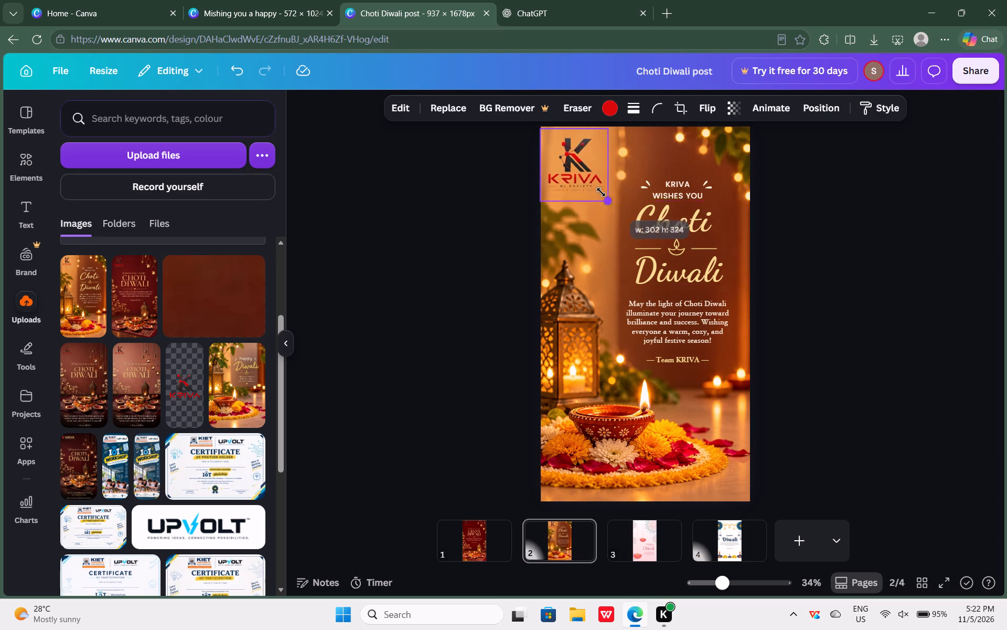
{"action": "left_click_drag", "start_coordinate": [601, 192], "coordinate": [589, 186]}
{"action": "left_click", "coordinate": [473, 153]}
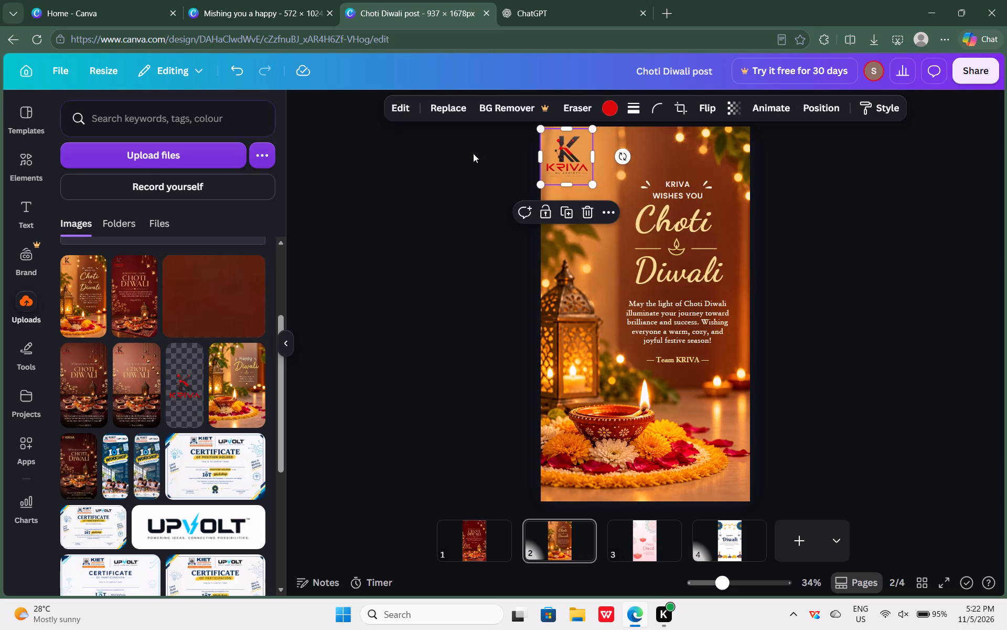
{"action": "left_click_drag", "start_coordinate": [559, 153], "coordinate": [563, 153]}
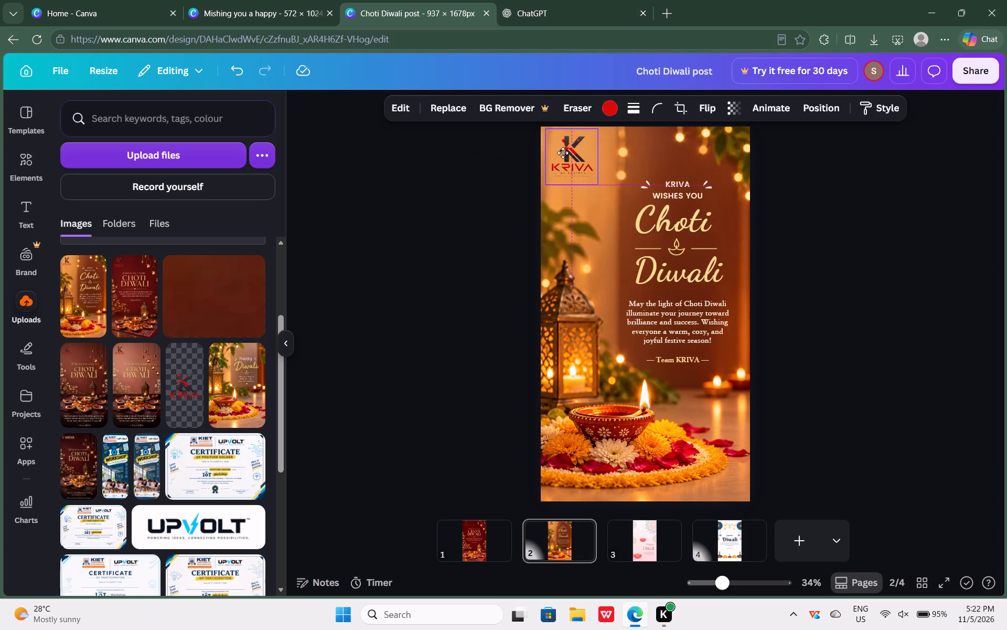
{"action": "left_click_drag", "start_coordinate": [563, 153], "coordinate": [564, 154]}
{"action": "left_click", "coordinate": [440, 161]}
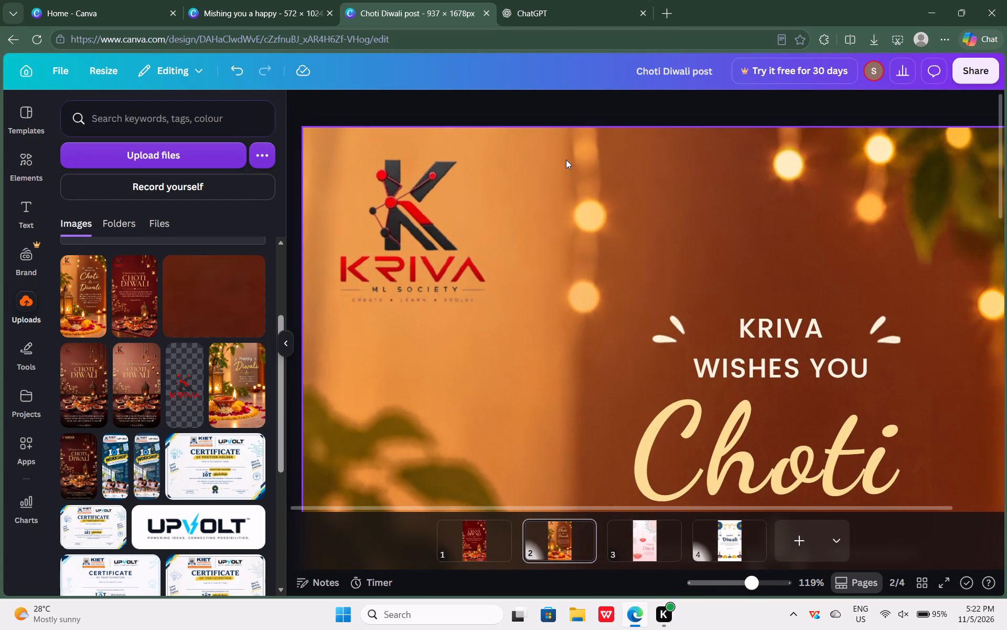
Examine page 2 up close, from the corner logo and title through the message text to the diya and flowers.
{"action": "scroll", "coordinate": [566, 160], "scroll_direction": "left", "scroll_amount": 3}
{"action": "scroll", "coordinate": [566, 160], "scroll_direction": "down", "scroll_amount": 4}
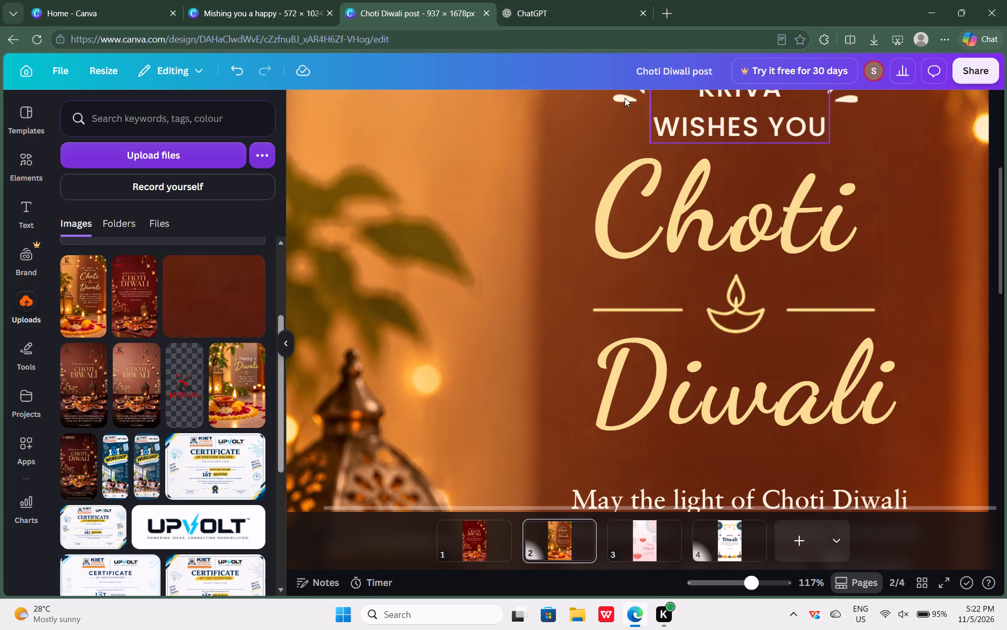
{"action": "scroll", "coordinate": [833, 361], "scroll_direction": "down", "scroll_amount": 3}
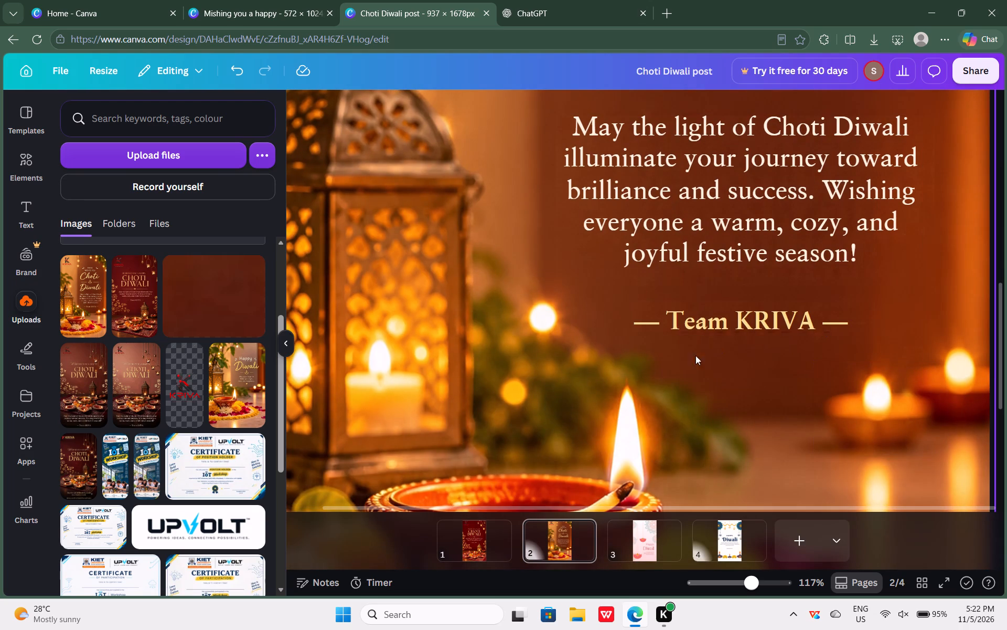
{"action": "scroll", "coordinate": [448, 362], "scroll_direction": "down", "scroll_amount": 2}
{"action": "scroll", "coordinate": [591, 405], "scroll_direction": "down", "scroll_amount": 1}
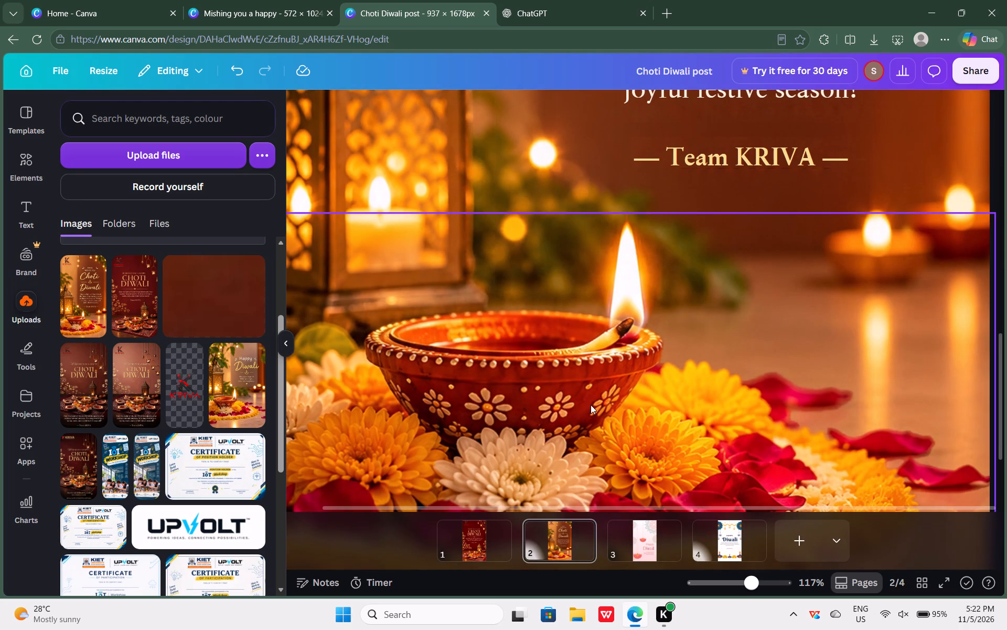
{"action": "scroll", "coordinate": [591, 405], "scroll_direction": "down", "scroll_amount": 4}
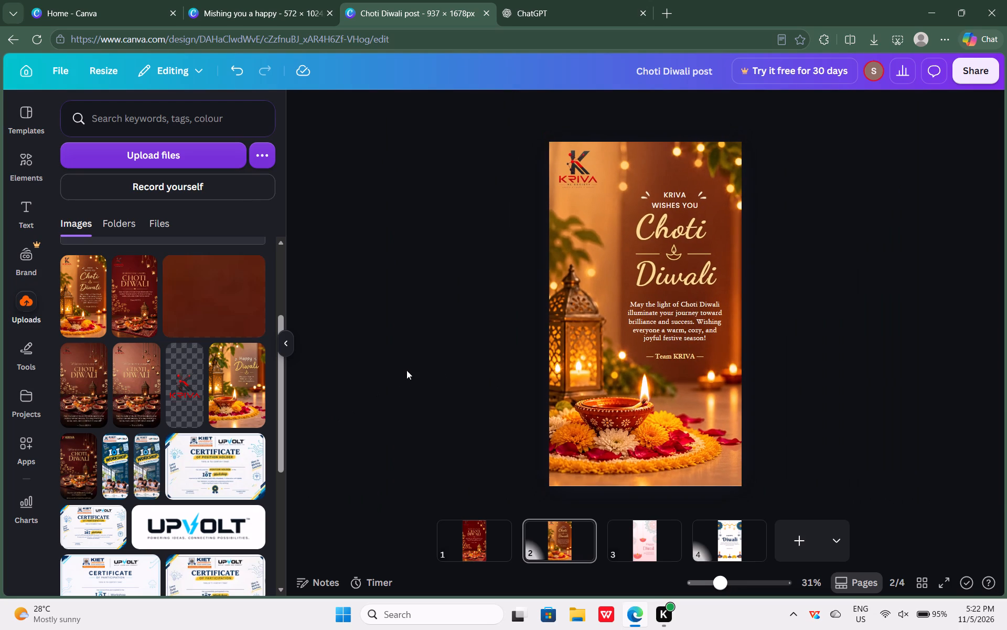
{"action": "left_click", "coordinate": [406, 370]}
Delete page 4, the white Happy Diwali template with blue mandalas.
{"action": "left_click", "coordinate": [662, 545]}
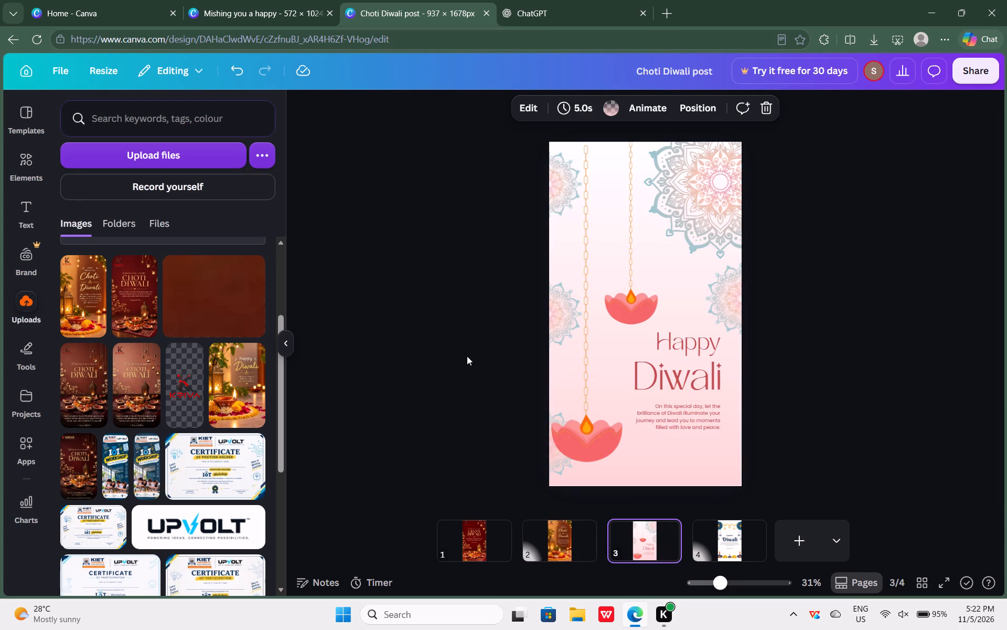
{"action": "left_click", "coordinate": [744, 534]}
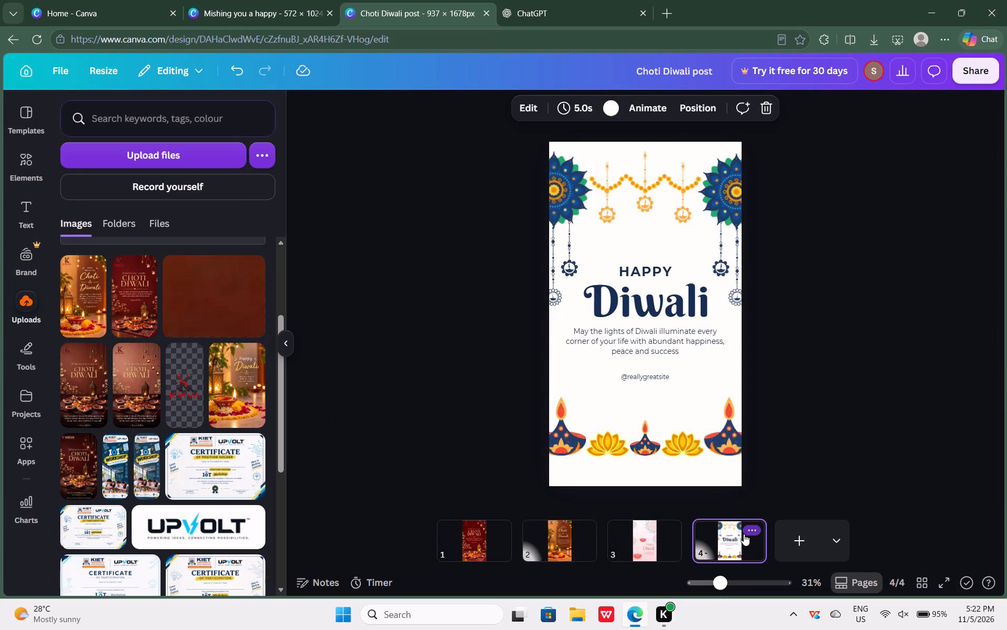
{"action": "key", "text": "Delete"}
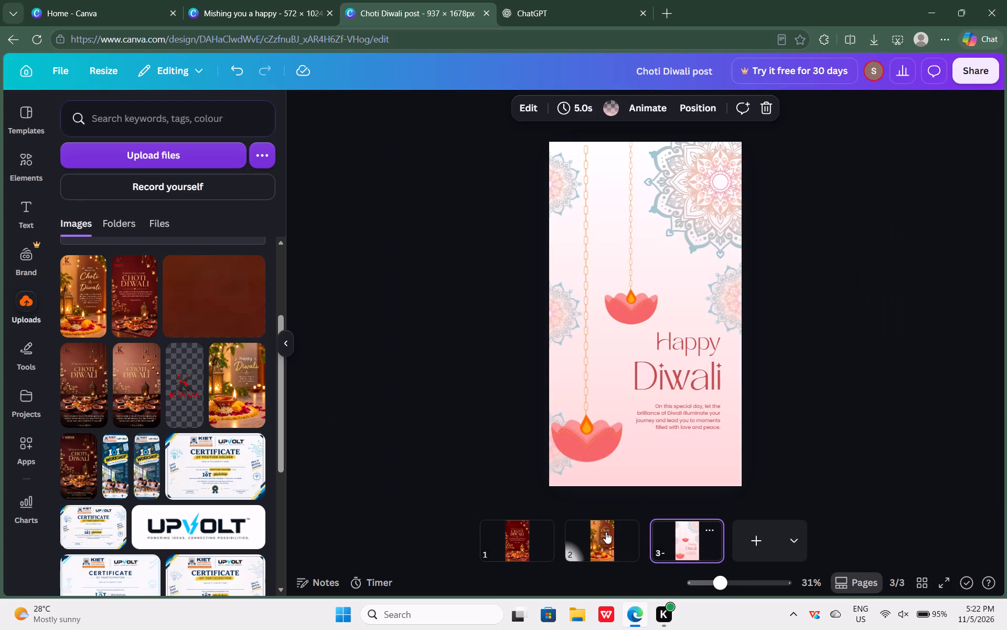
Copy the KRIVA logo from page 2 and paste it onto the pink Happy Diwali page 3.
{"action": "left_click", "coordinate": [683, 559]}
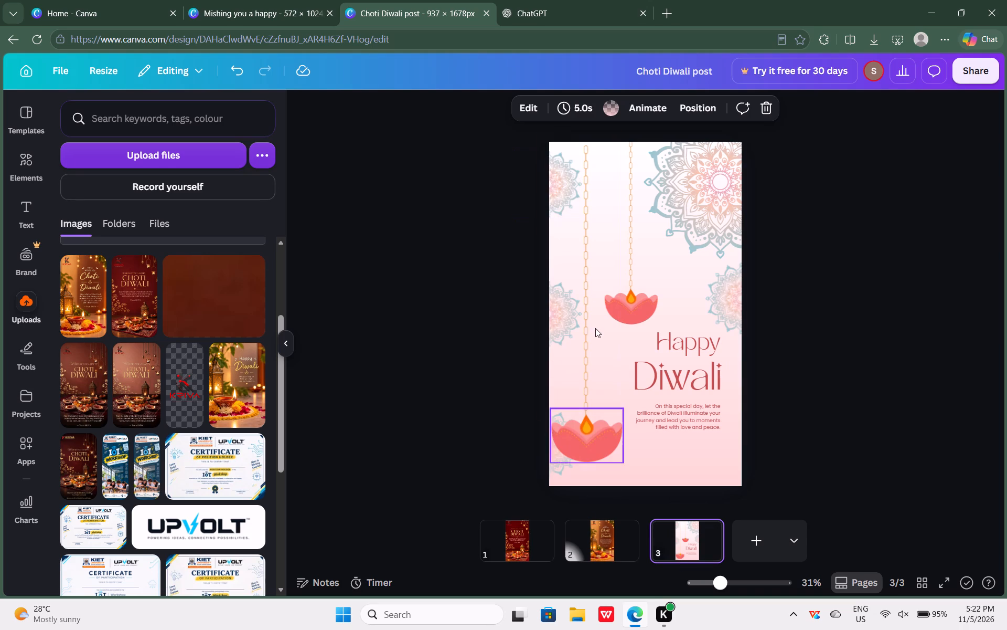
{"action": "left_click", "coordinate": [606, 545]}
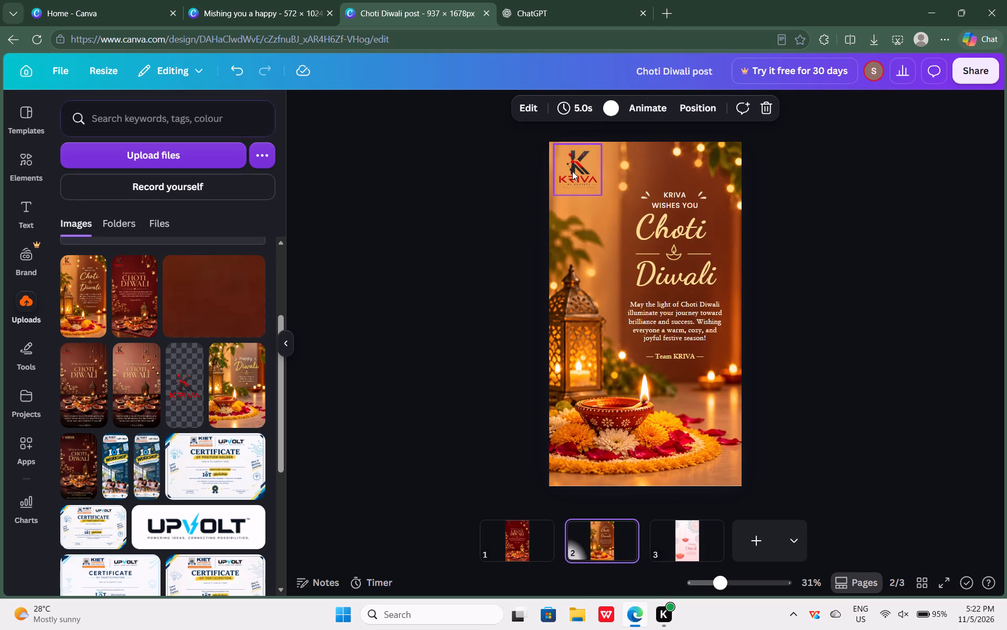
{"action": "left_click", "coordinate": [573, 169]}
{"action": "key", "text": "ctrl+c"}
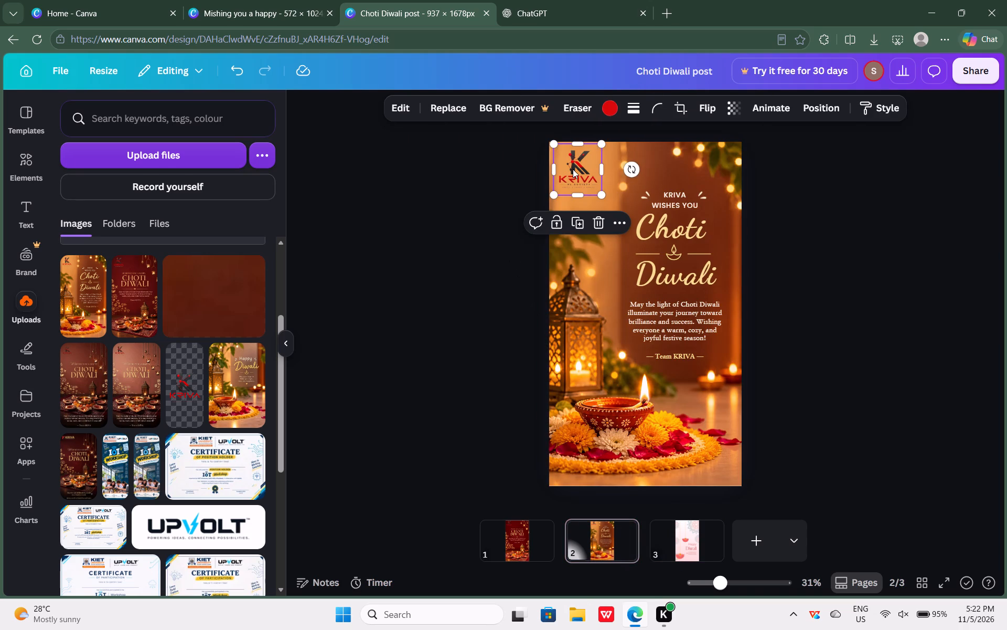
{"action": "left_click", "coordinate": [676, 543]}
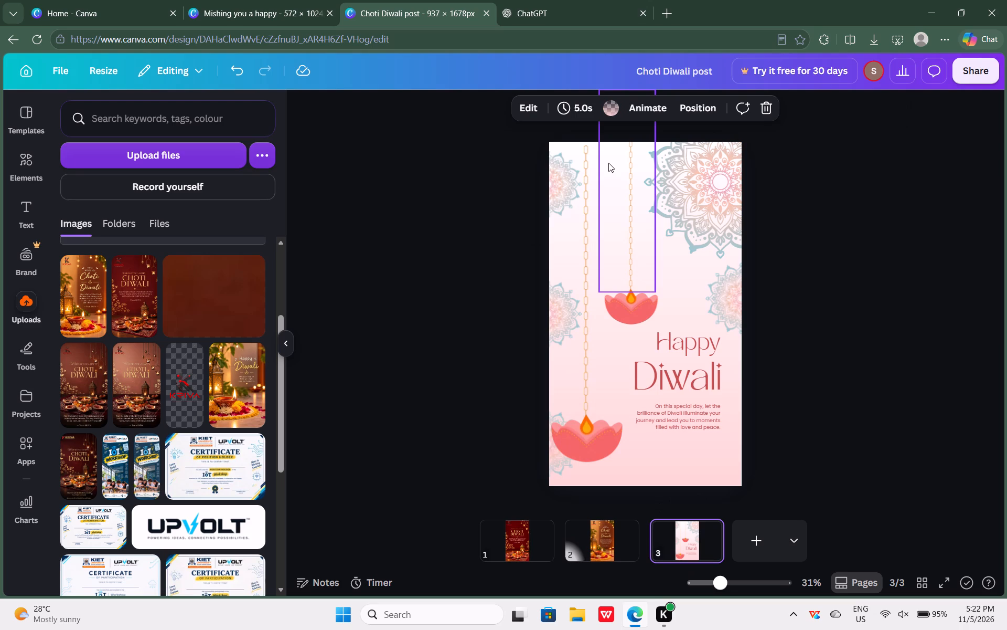
{"action": "key", "text": "ctrl+v"}
{"action": "left_click", "coordinate": [852, 255]}
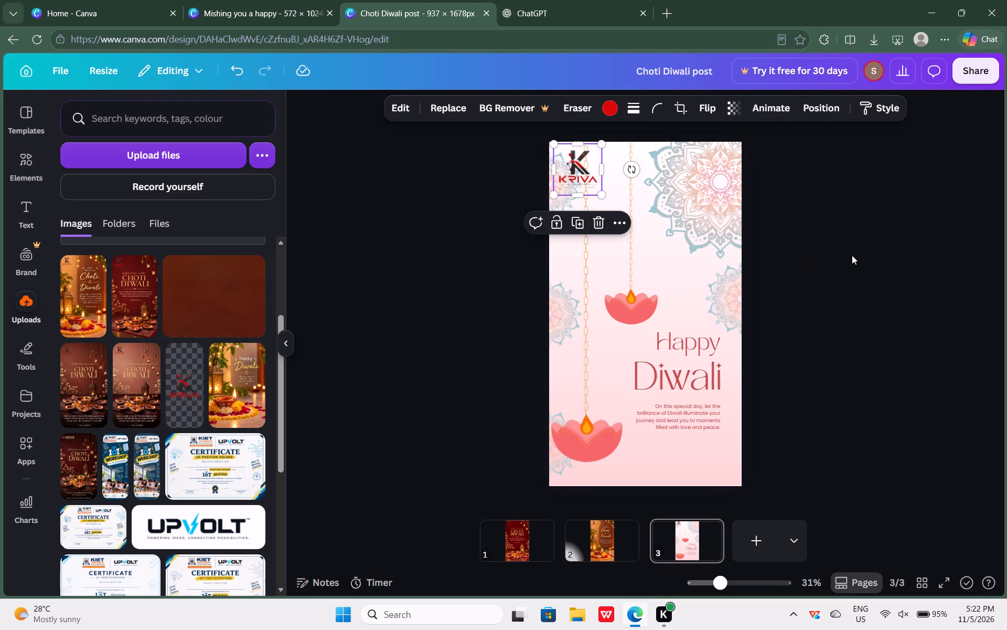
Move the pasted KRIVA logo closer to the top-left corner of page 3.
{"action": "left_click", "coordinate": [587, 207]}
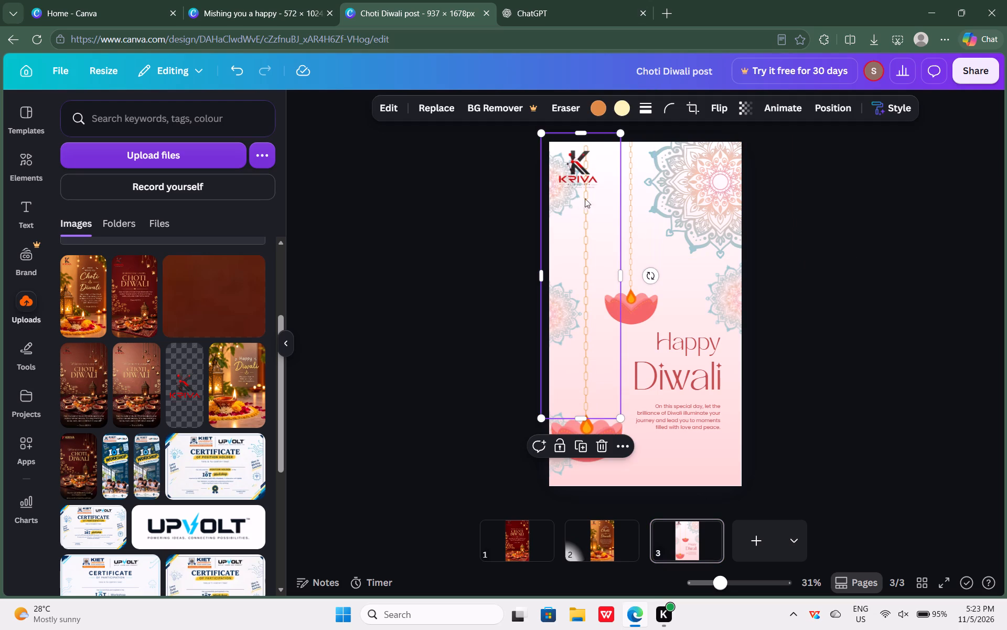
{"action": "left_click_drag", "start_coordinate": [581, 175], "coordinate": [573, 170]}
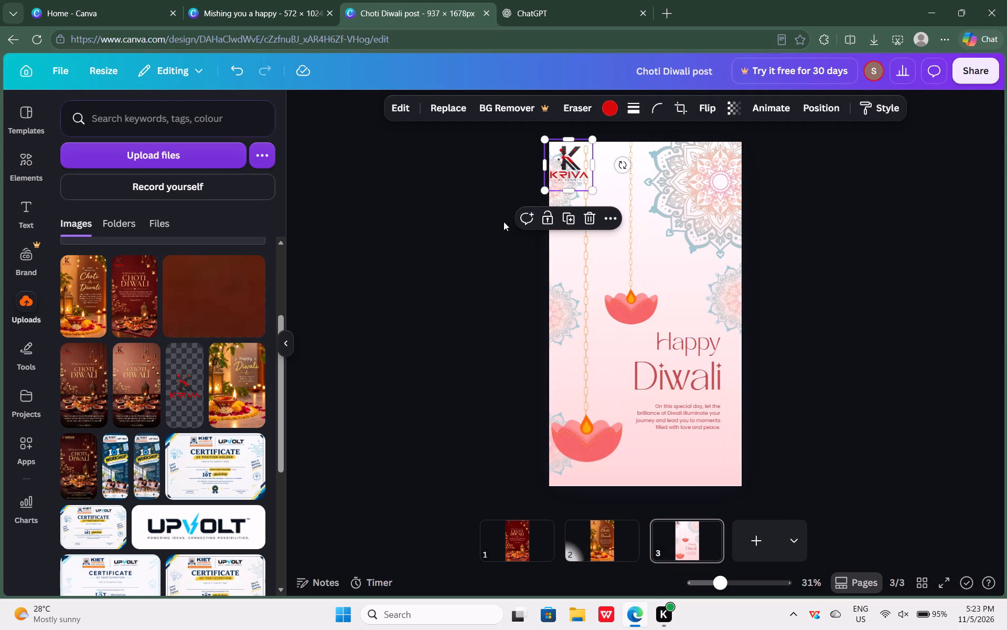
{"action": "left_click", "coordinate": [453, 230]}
Move the logo aside and crop the top of the longer lamp chain so it starts below the logo area.
{"action": "left_click_drag", "start_coordinate": [577, 169], "coordinate": [667, 286]}
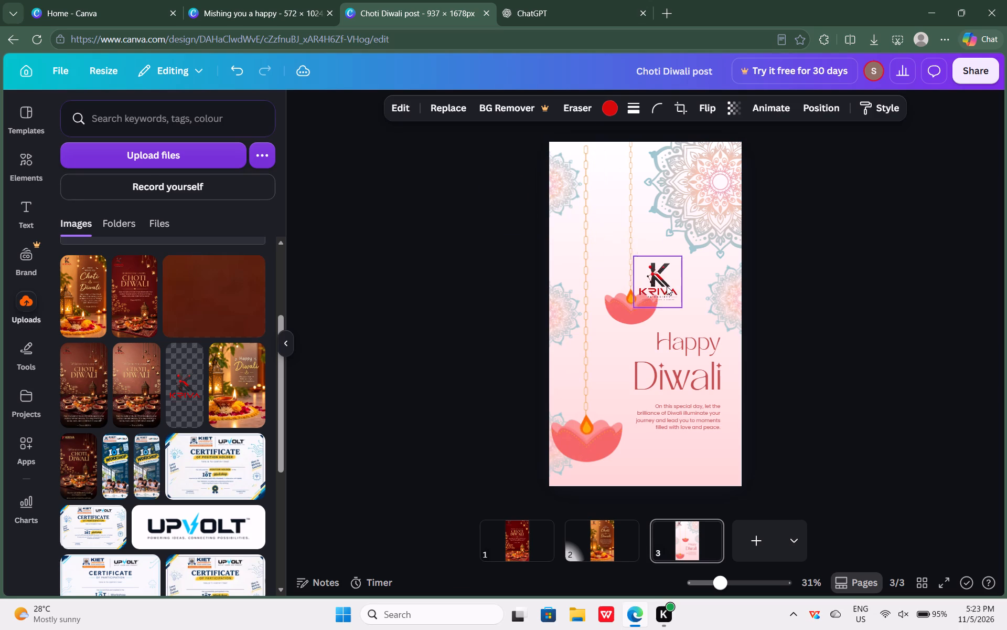
{"action": "left_click", "coordinate": [582, 204]}
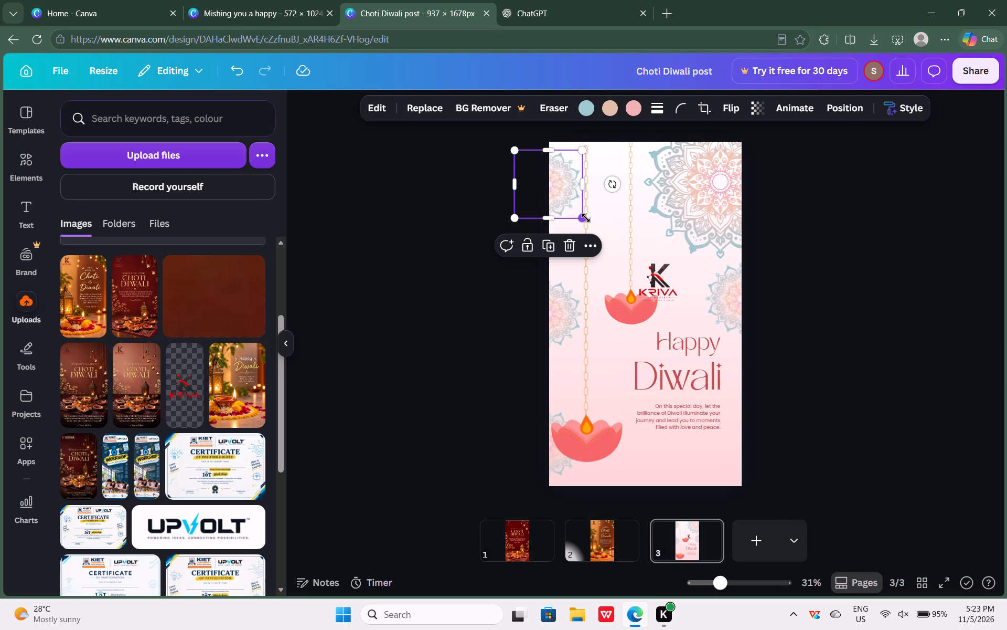
{"action": "left_click", "coordinate": [587, 230]}
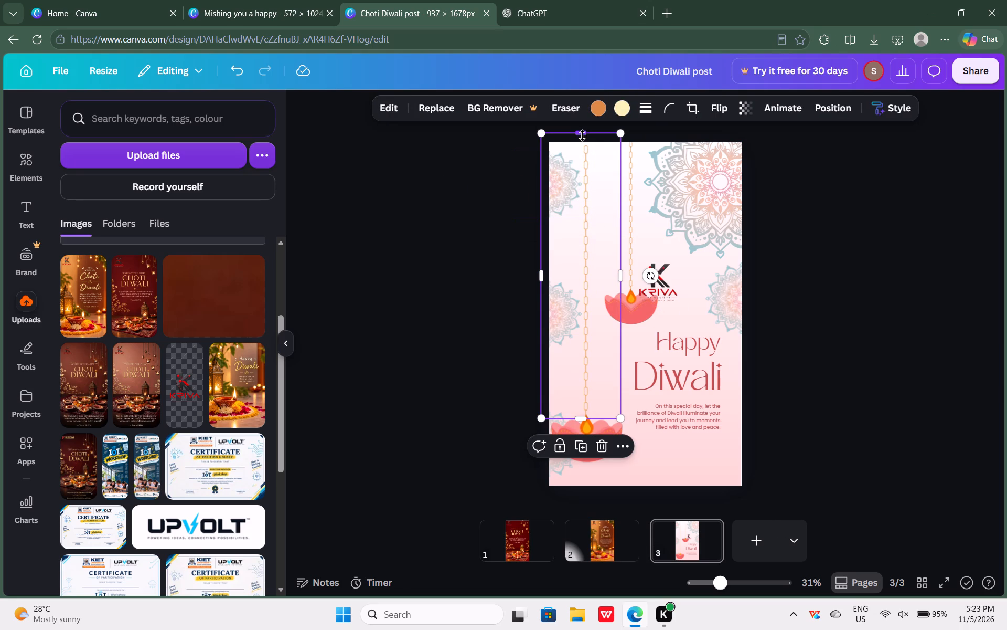
{"action": "left_click_drag", "start_coordinate": [582, 135], "coordinate": [591, 206]}
Move the KRIVA logo back to the top-left area of page 3, directly above the cropped lamp chain.
{"action": "left_click_drag", "start_coordinate": [669, 277], "coordinate": [604, 168]}
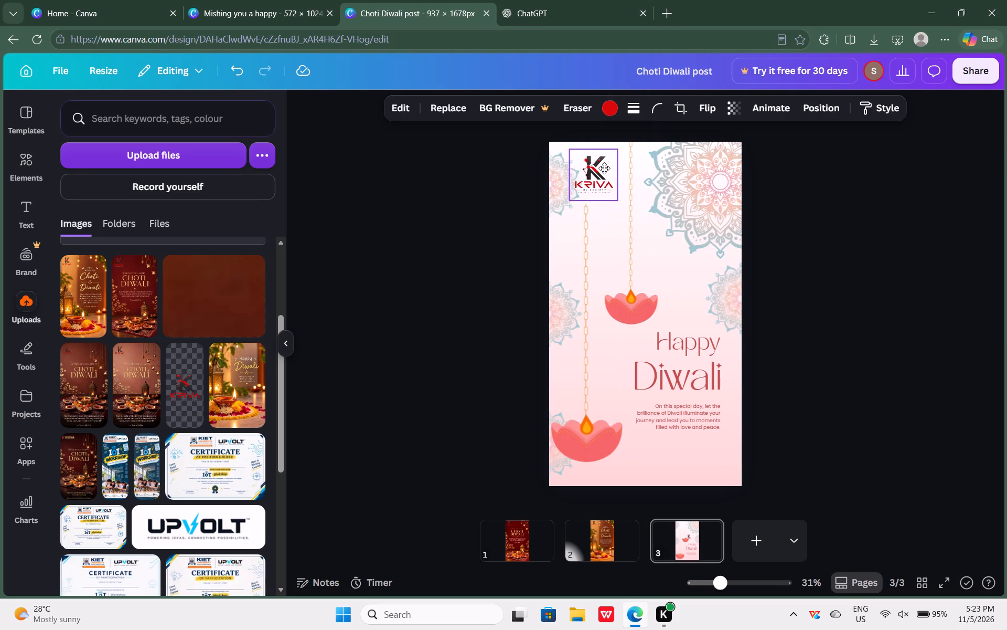
{"action": "left_click_drag", "start_coordinate": [604, 168], "coordinate": [603, 163]}
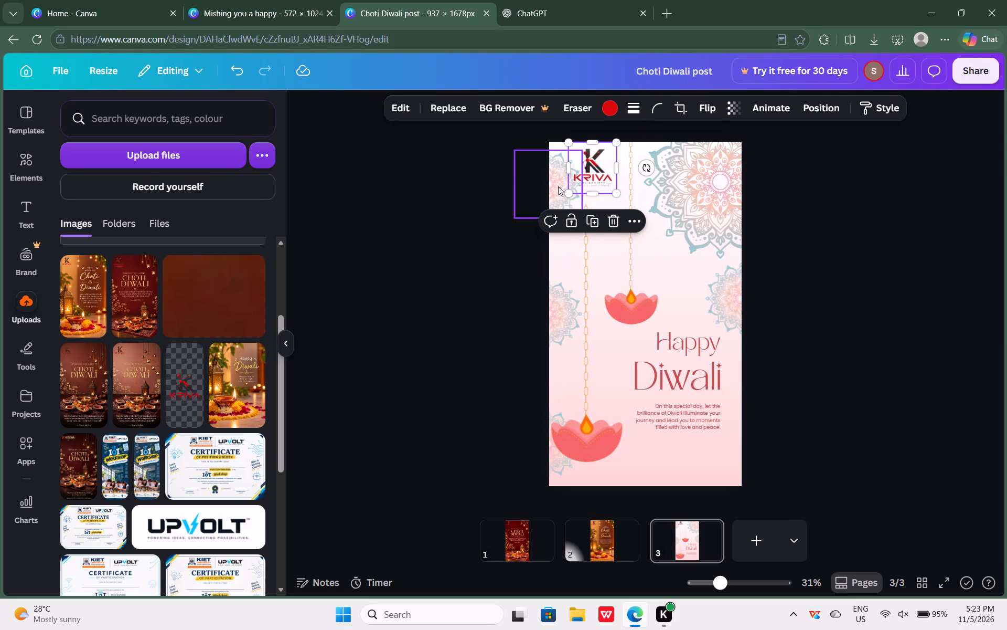
Shift the upper-left mandala up and slightly outward so it overlaps the KRIVA logo less.
{"action": "left_click_drag", "start_coordinate": [558, 186], "coordinate": [552, 188]}
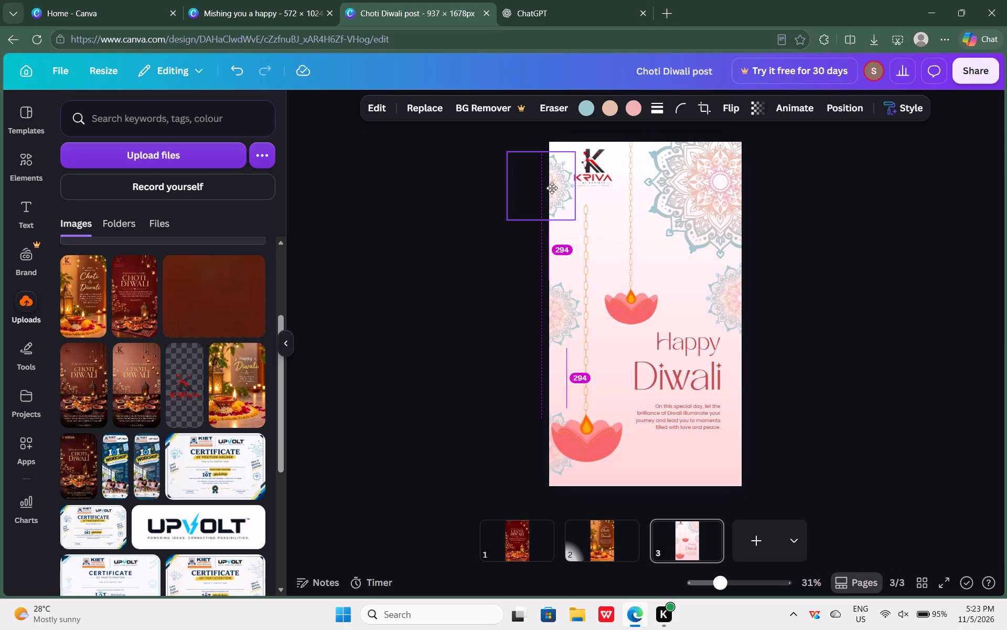
{"action": "left_click_drag", "start_coordinate": [552, 188], "coordinate": [552, 194]}
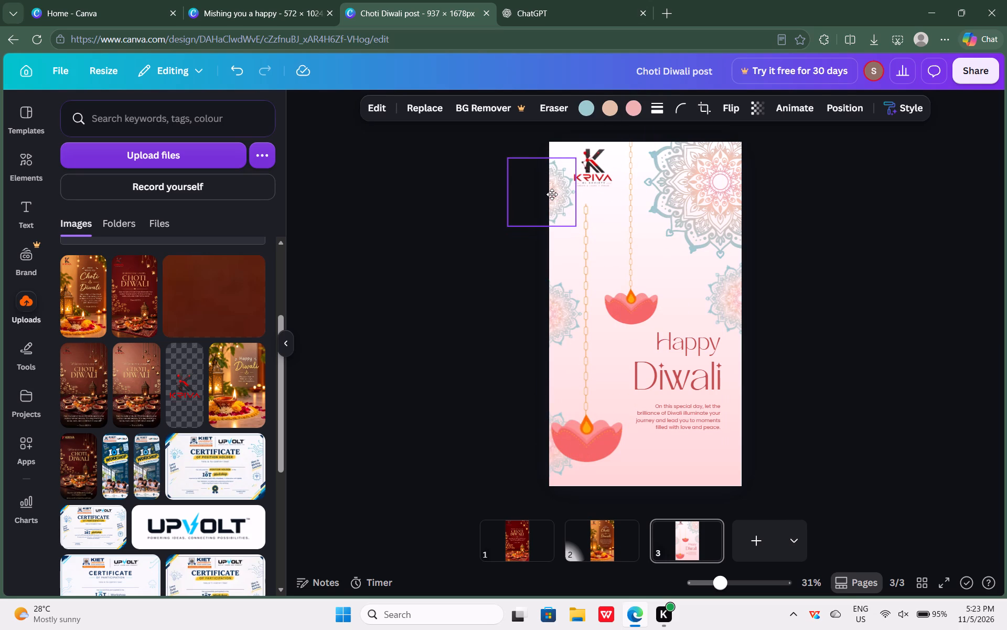
{"action": "left_click_drag", "start_coordinate": [552, 194], "coordinate": [551, 175]}
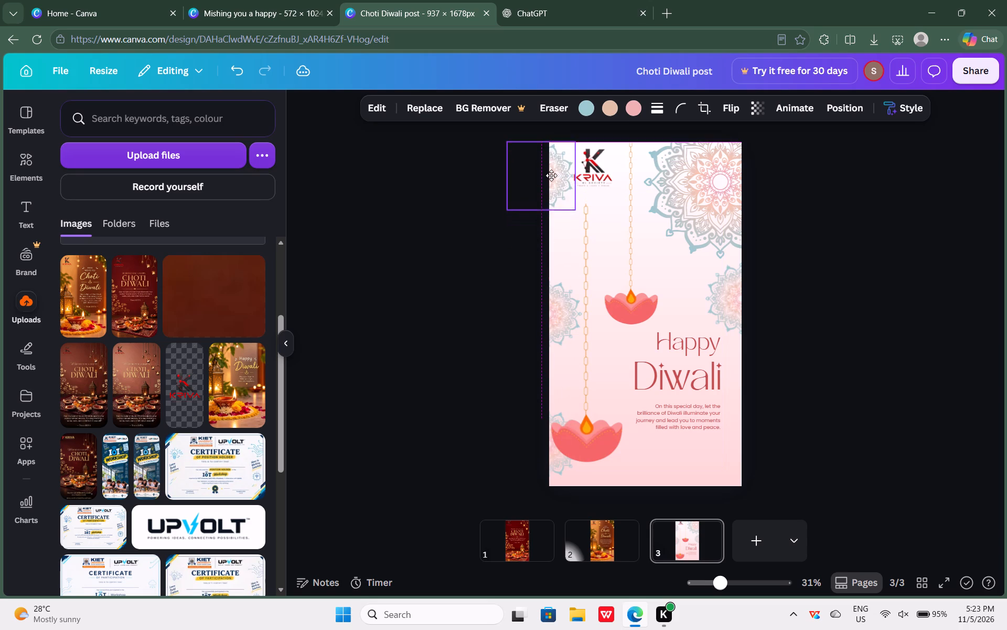
{"action": "left_click_drag", "start_coordinate": [551, 175], "coordinate": [550, 166]}
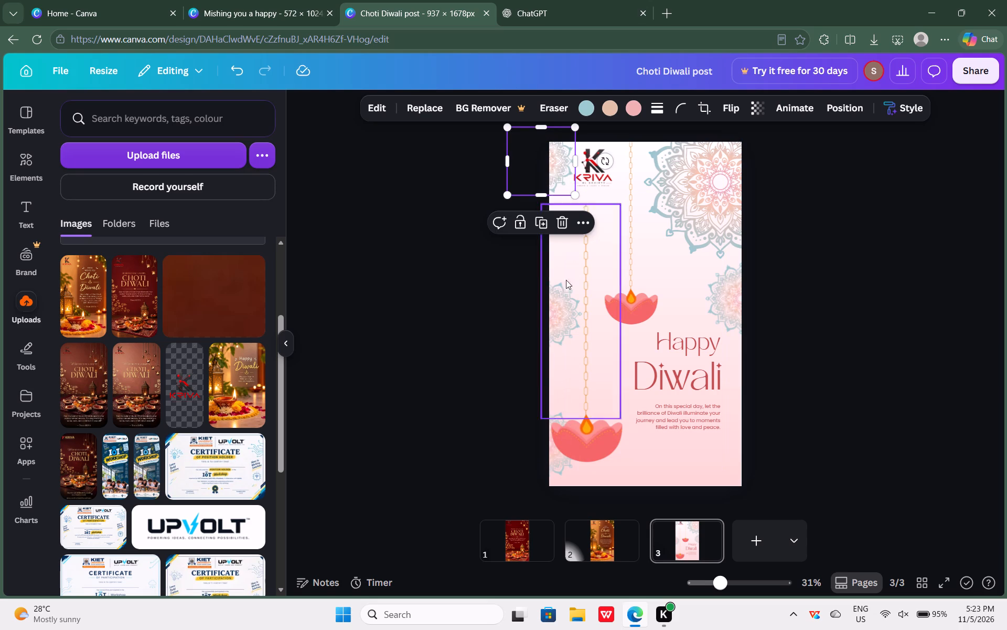
{"action": "left_click", "coordinate": [491, 293]}
Enlarge the KRIVA logo on page 3 slightly, keeping its top-left corner in place.
{"action": "left_click", "coordinate": [599, 177]}
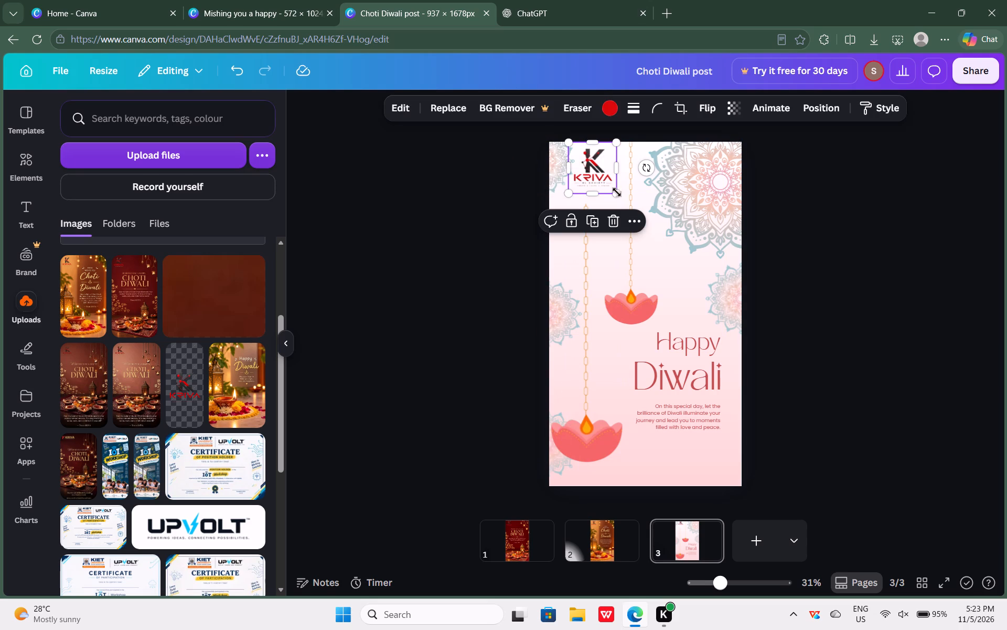
{"action": "left_click", "coordinate": [619, 194]}
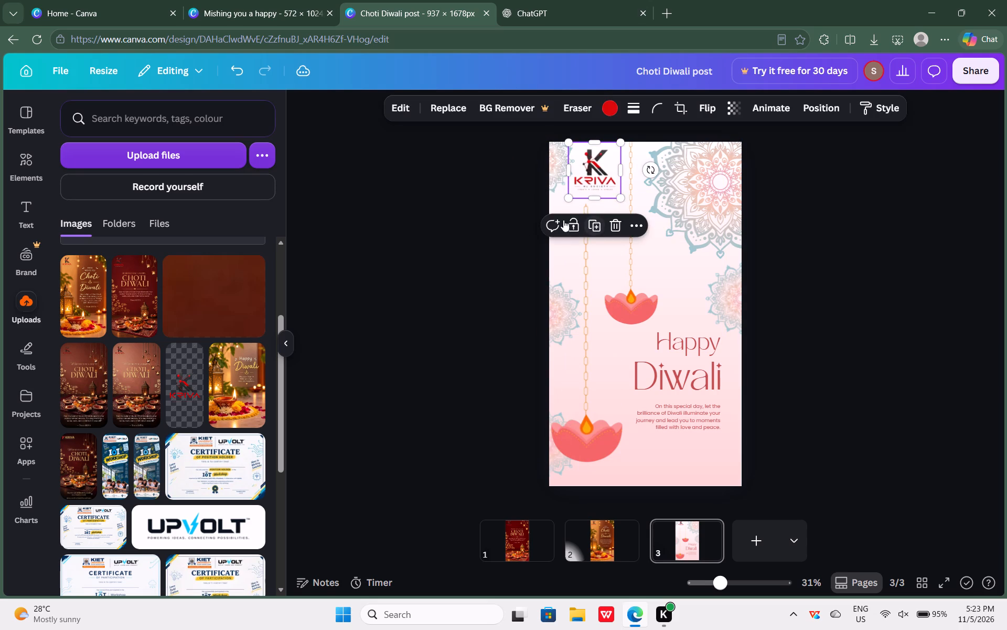
{"action": "left_click", "coordinate": [490, 230]}
Extend the top of the longer lamp chain upward so it reaches the bottom of the KRIVA logo.
{"action": "left_click", "coordinate": [588, 239]}
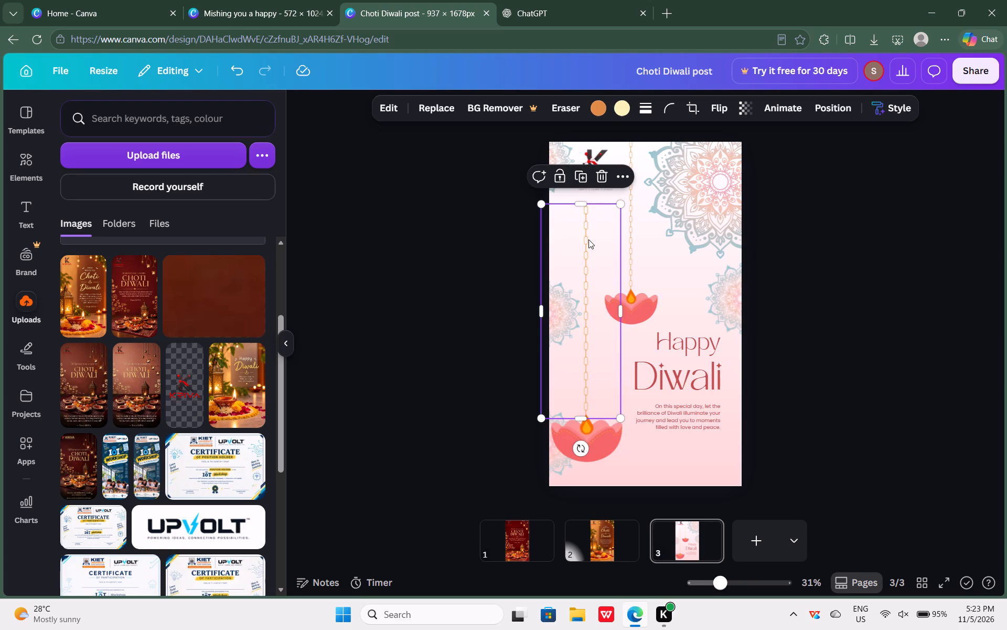
{"action": "left_click_drag", "start_coordinate": [583, 207], "coordinate": [582, 195]}
{"action": "left_click", "coordinate": [457, 196]}
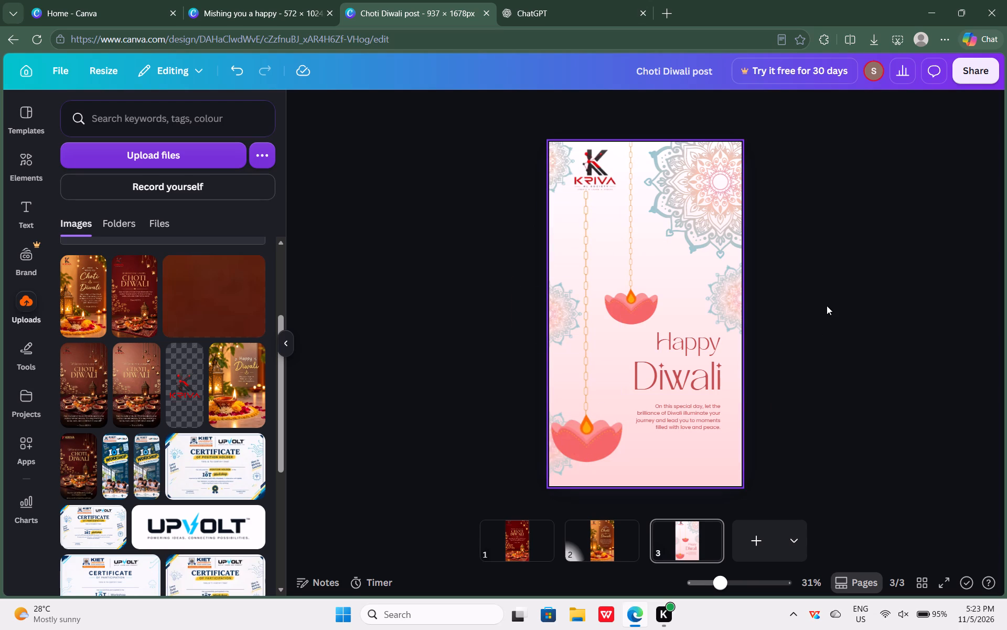
Change the "Diwali" heading on page 3 to "Choti Diwali" and widen its text box so it fits on one line.
{"action": "left_click", "coordinate": [677, 368]}
{"action": "left_click", "coordinate": [677, 368]}
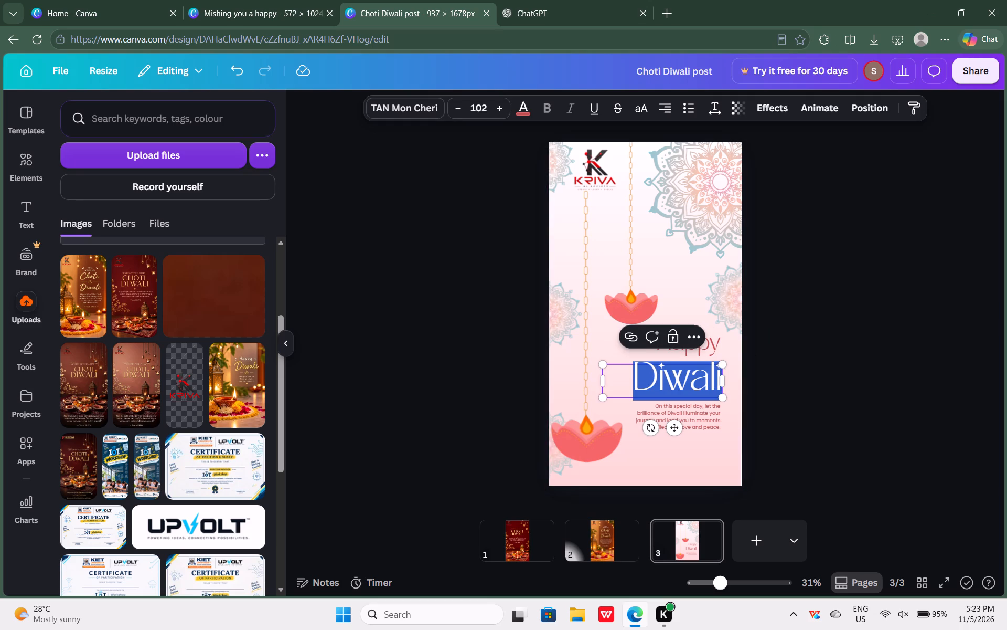
{"action": "left_click", "coordinate": [626, 373]}
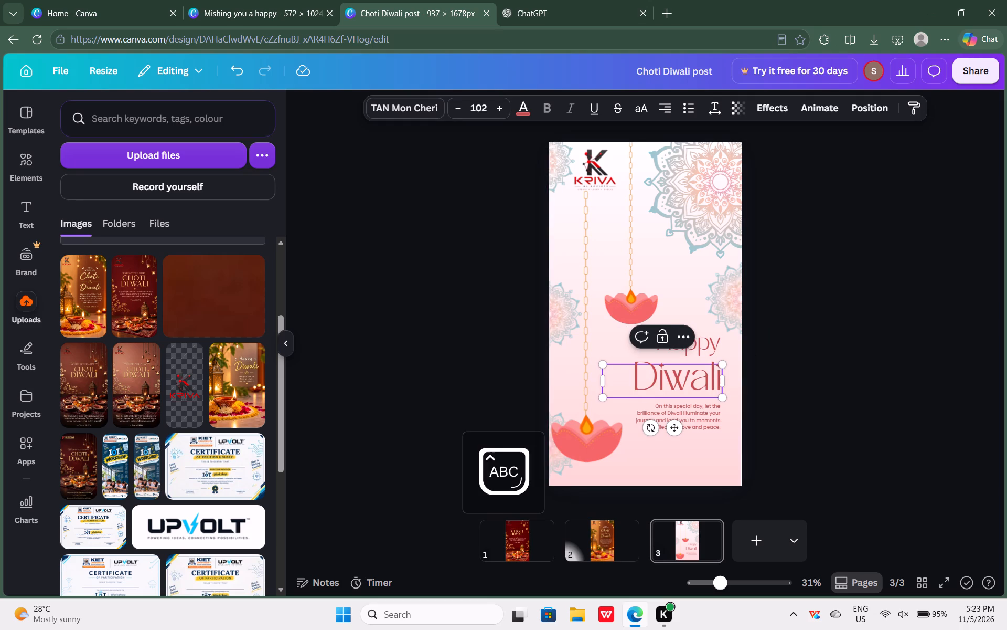
{"action": "type", "text": "hoti"}
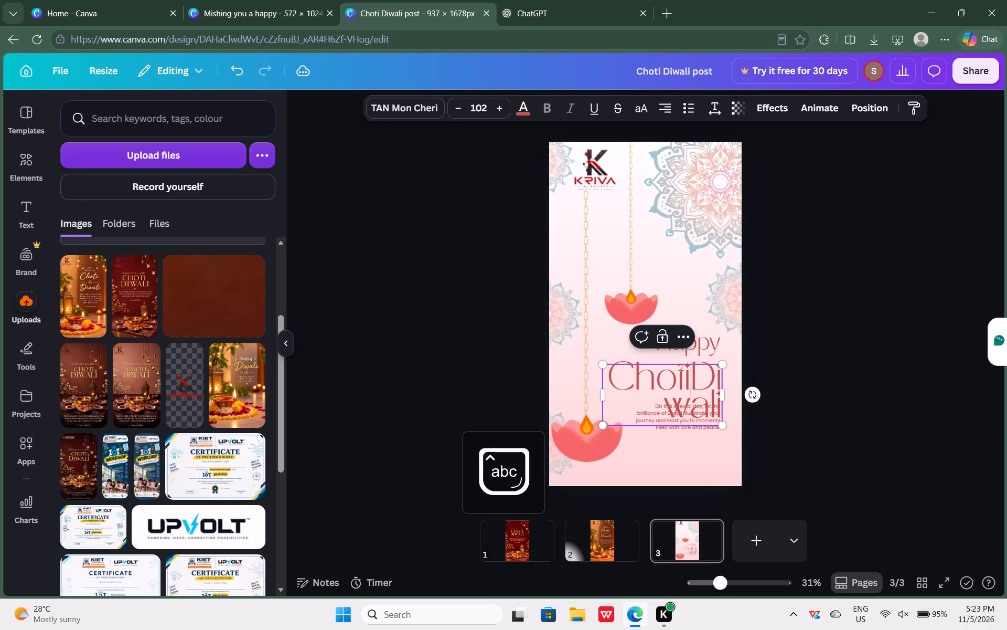
{"action": "key", "text": "space"}
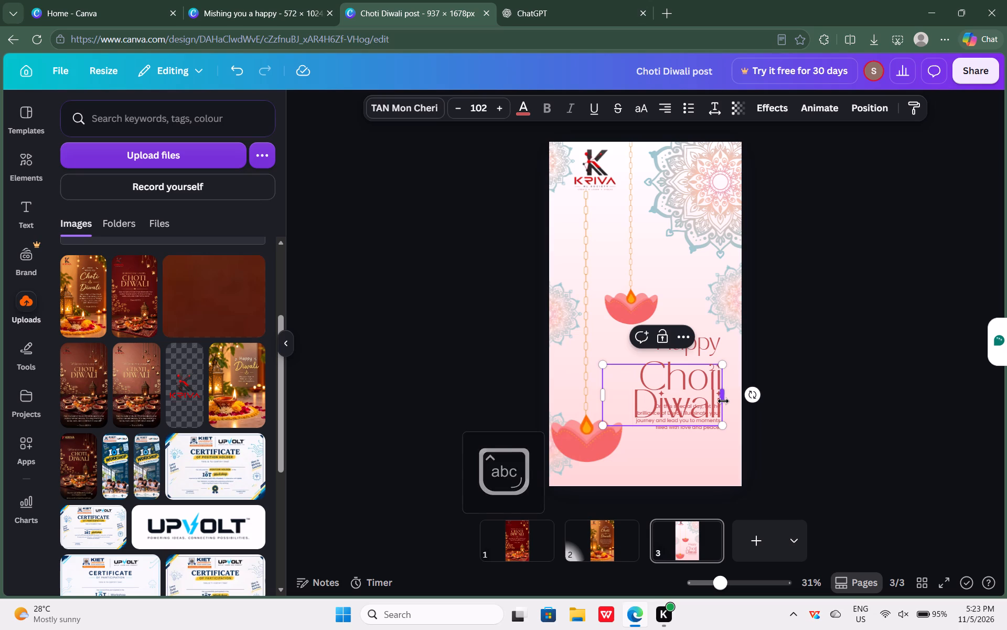
{"action": "left_click_drag", "start_coordinate": [724, 401], "coordinate": [716, 398]}
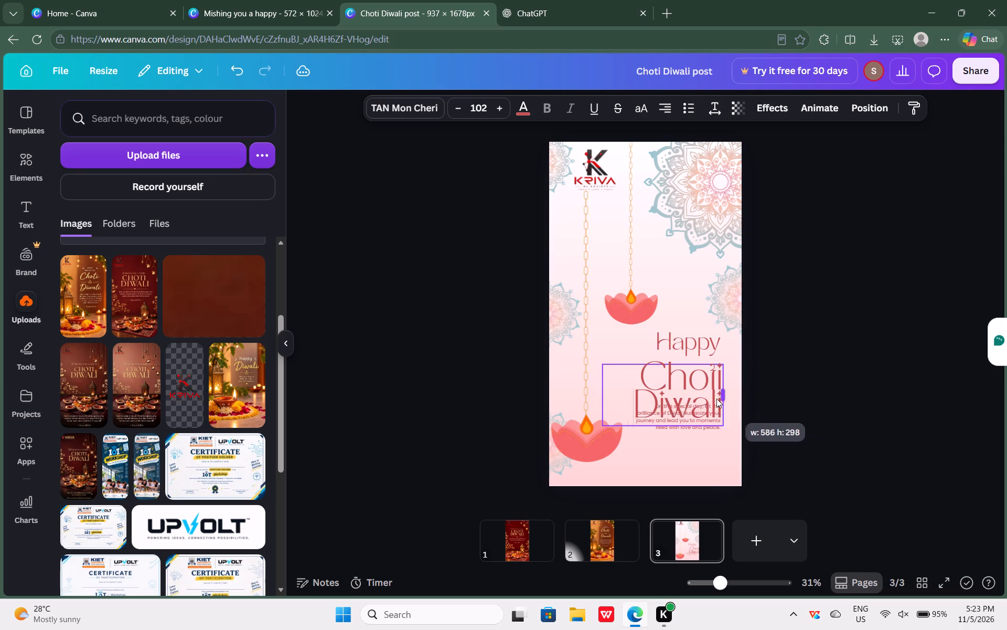
{"action": "left_click_drag", "start_coordinate": [716, 398], "coordinate": [809, 409]}
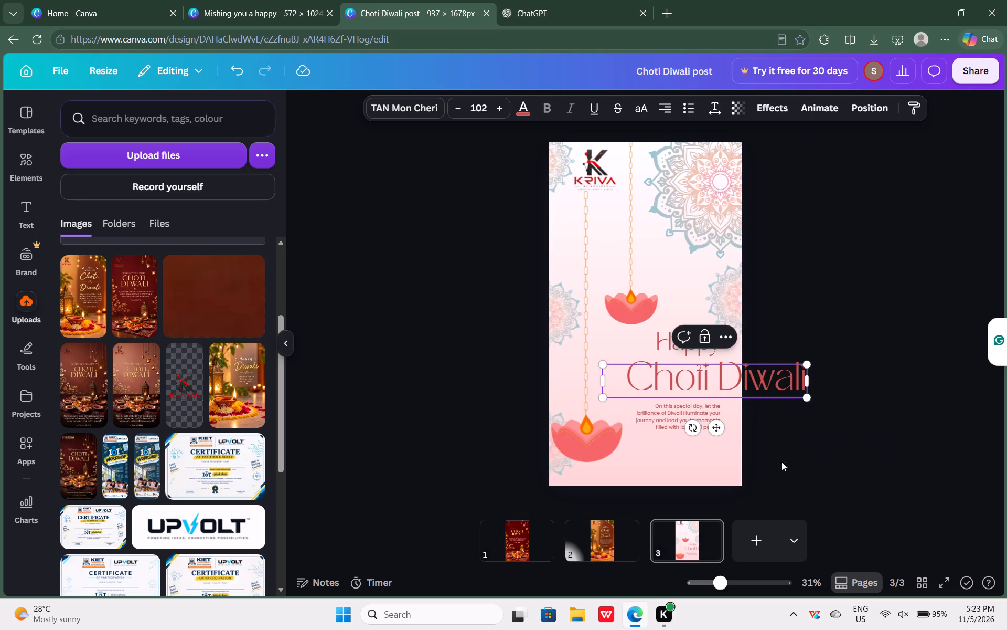
{"action": "left_click", "coordinate": [792, 491]}
Move the "Choti Diwali" heading left and slightly up so the whole text sits within page 3 beneath "Happy".
{"action": "left_click_drag", "start_coordinate": [731, 378], "coordinate": [657, 367]}
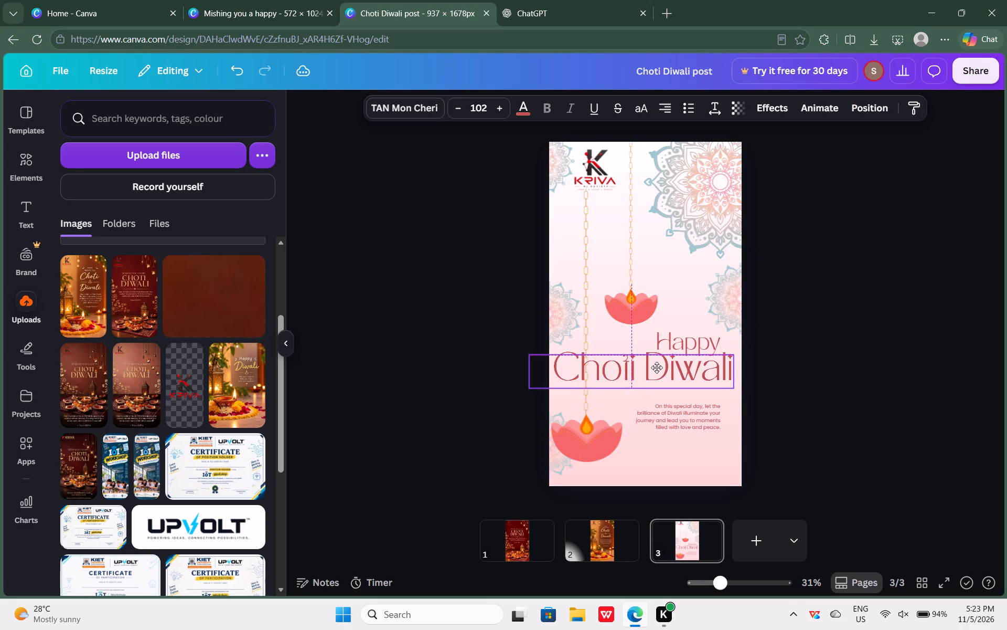
{"action": "left_click_drag", "start_coordinate": [657, 367], "coordinate": [660, 367]}
{"action": "left_click_drag", "start_coordinate": [660, 367], "coordinate": [659, 367]}
{"action": "left_click_drag", "start_coordinate": [659, 367], "coordinate": [660, 367]}
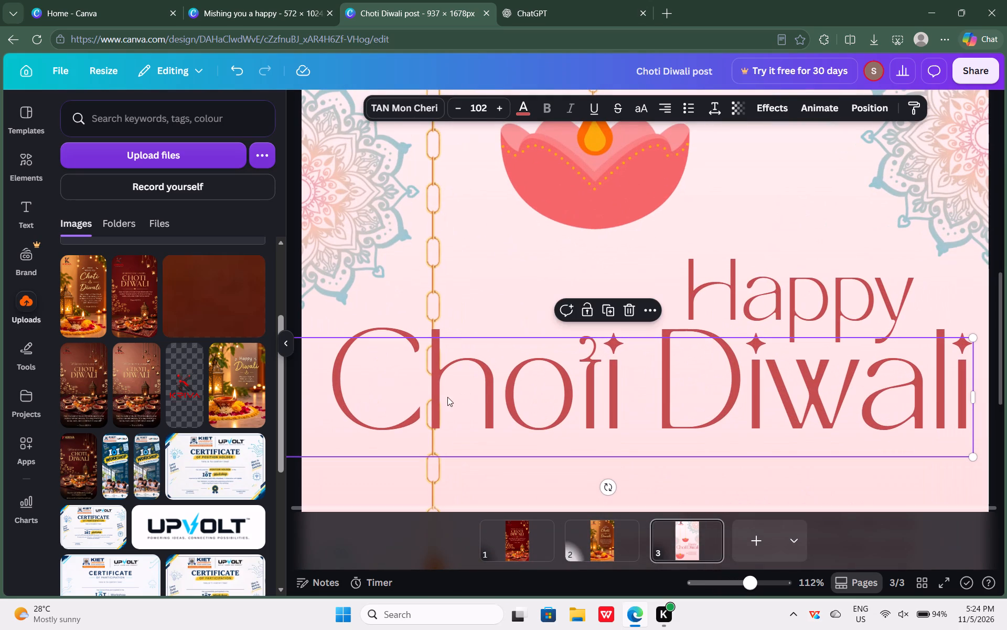
{"action": "left_click", "coordinate": [458, 396]}
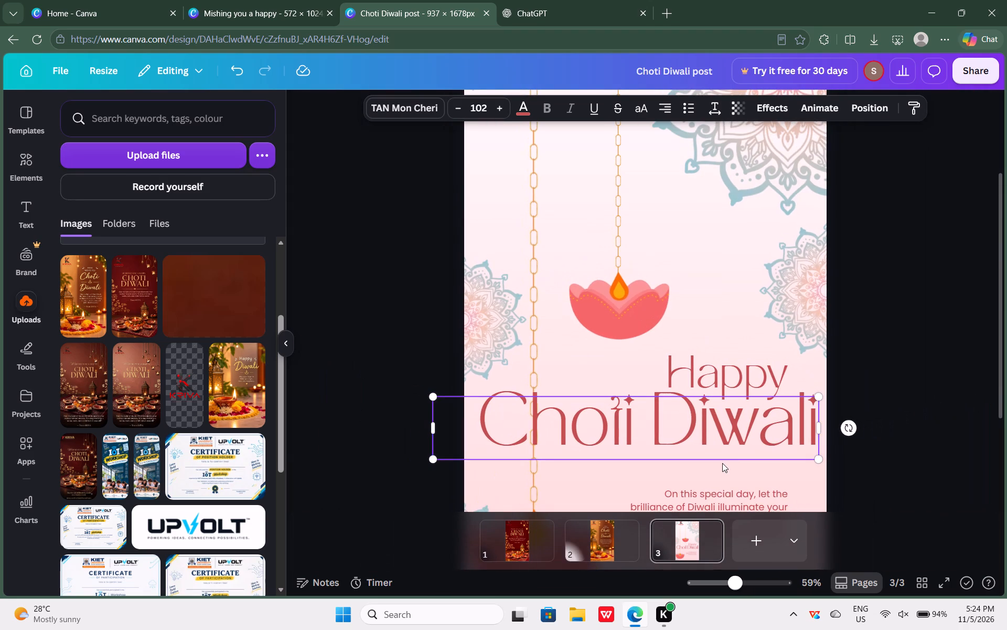
{"action": "left_click", "coordinate": [977, 311]}
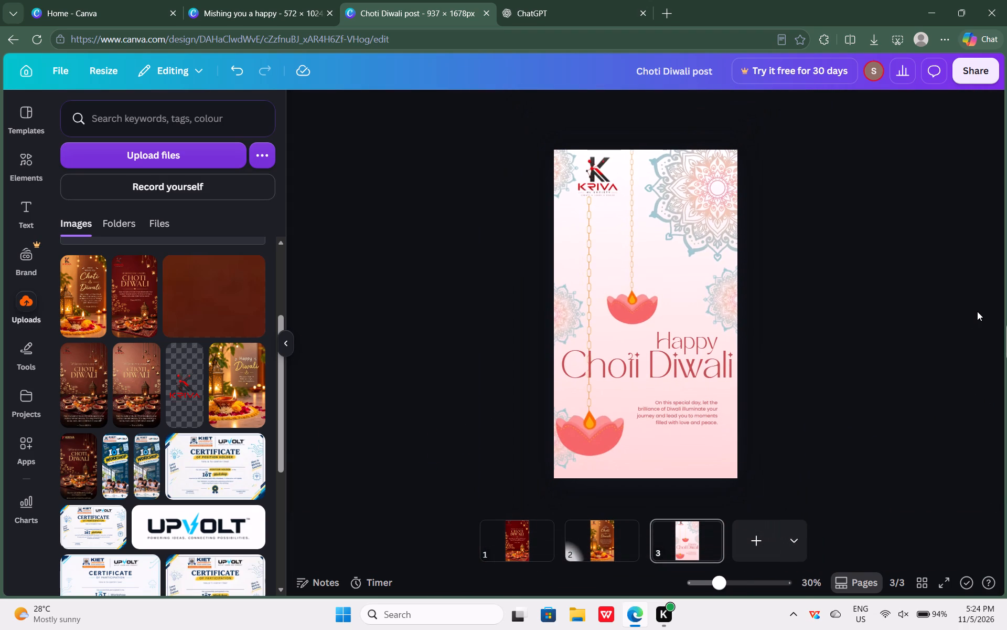
Move the "Happy" text up slightly to leave more space above "Choti Diwali".
{"action": "scroll", "coordinate": [854, 346], "scroll_direction": "down", "scroll_amount": 1}
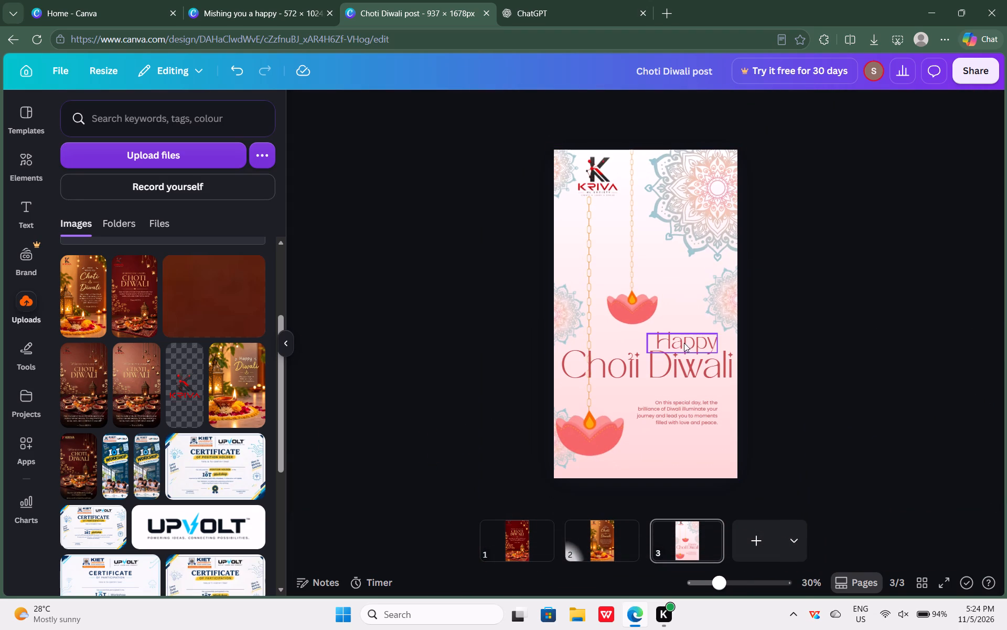
{"action": "left_click_drag", "start_coordinate": [684, 341], "coordinate": [685, 334]}
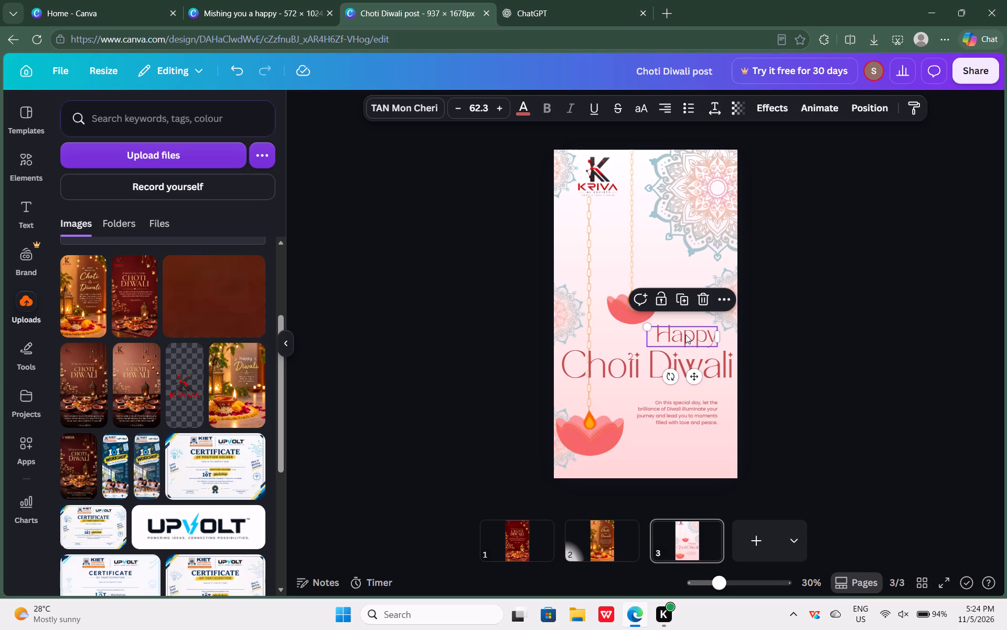
Split the "Choti Diwali" heading into two lines, with "Choti" above "Diwali".
{"action": "left_click", "coordinate": [641, 366]}
{"action": "left_click", "coordinate": [641, 366]}
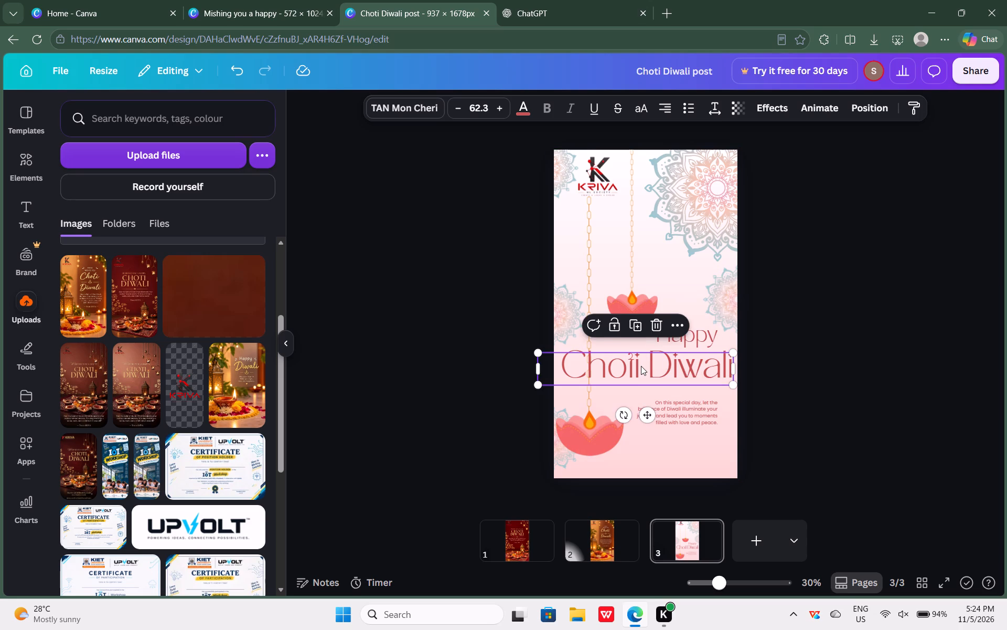
{"action": "key", "text": "Return"}
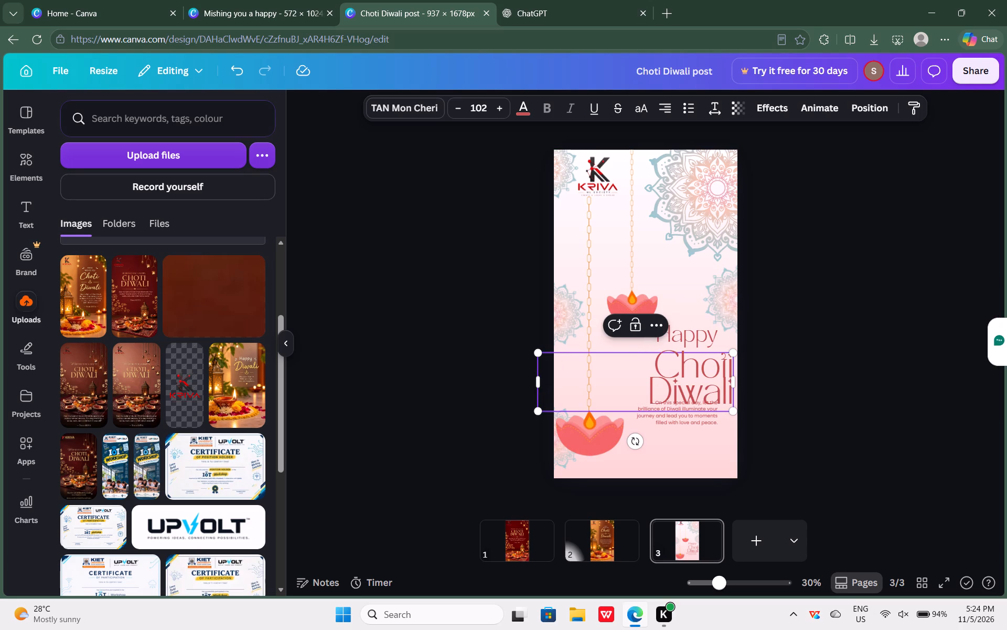
Try different text alignments on the two-line "Choti Diwali" heading and set both lines to justified.
{"action": "left_click", "coordinate": [665, 109]}
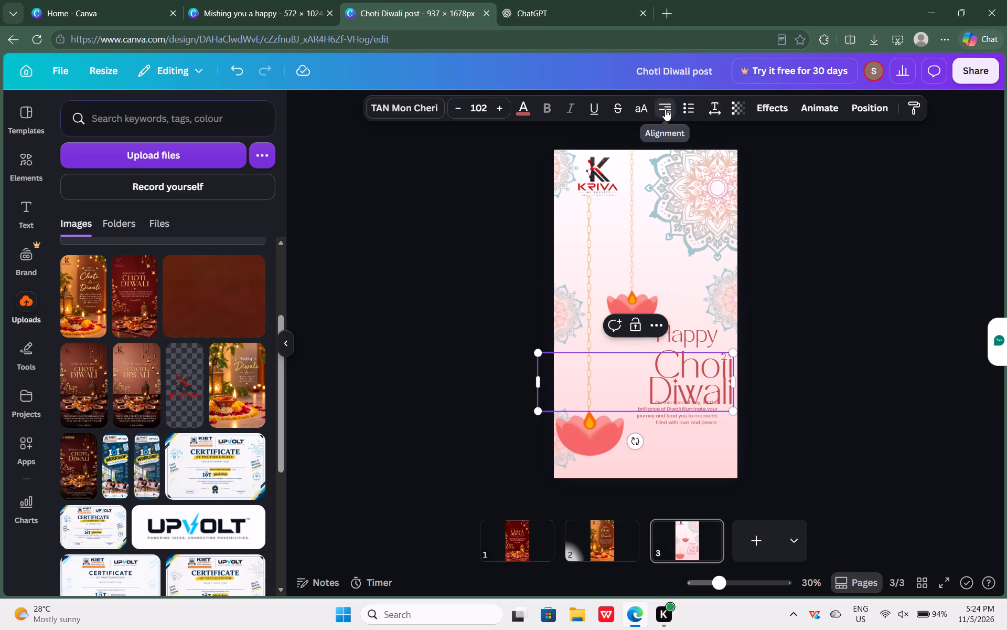
{"action": "left_click", "coordinate": [665, 109]}
{"action": "left_click", "coordinate": [665, 109]}
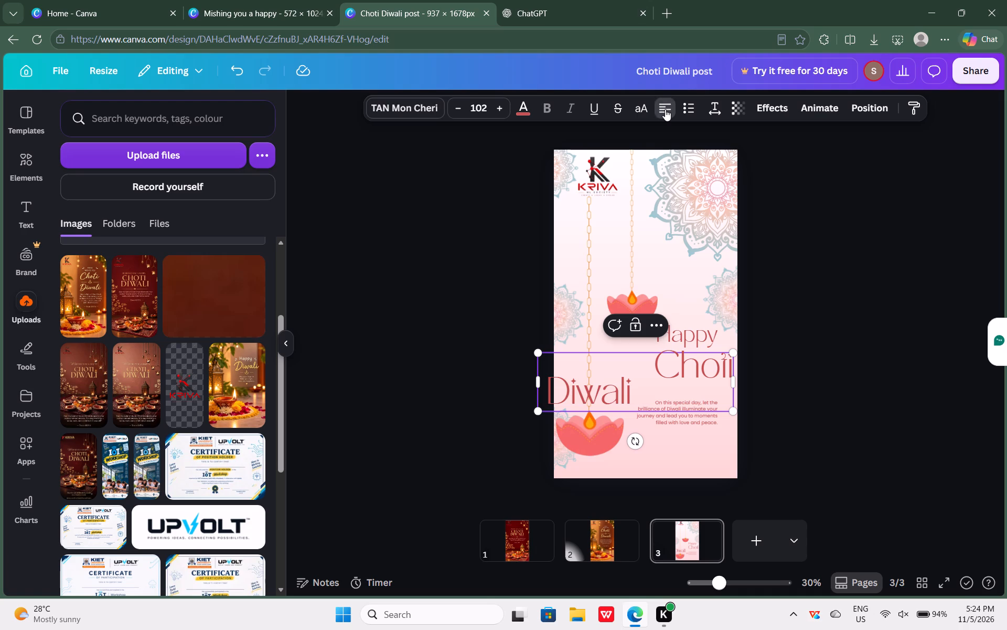
{"action": "left_click", "coordinate": [716, 388]}
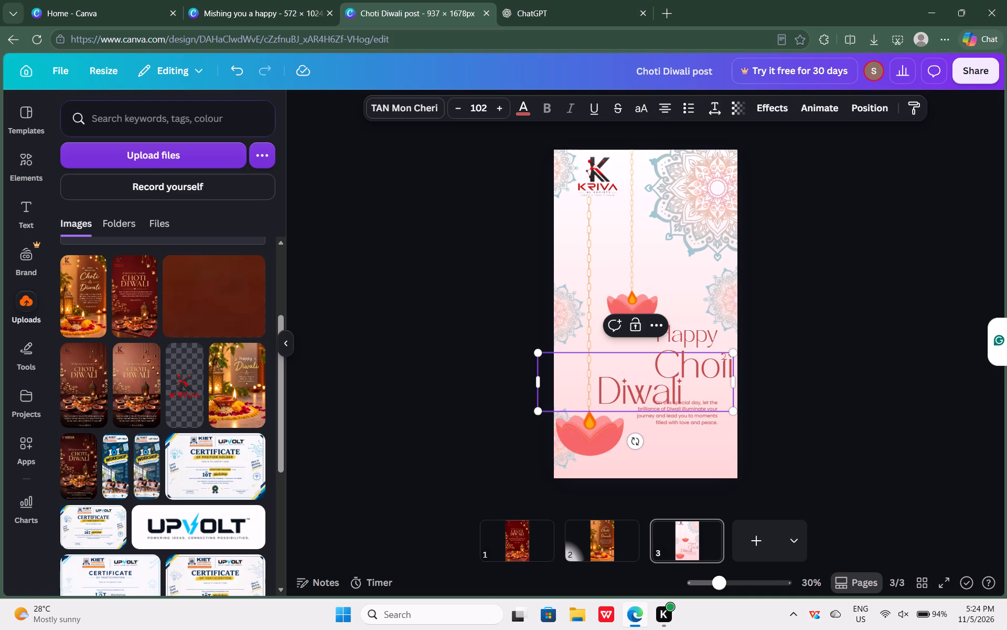
{"action": "key", "text": "ctrl+a"}
{"action": "left_click", "coordinate": [665, 104]}
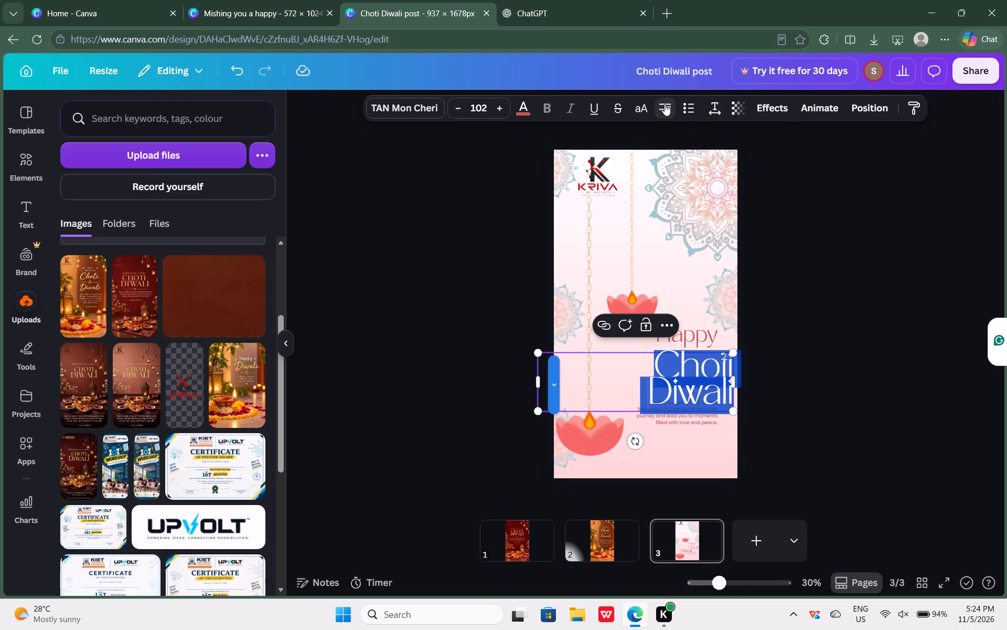
{"action": "left_click", "coordinate": [665, 104]}
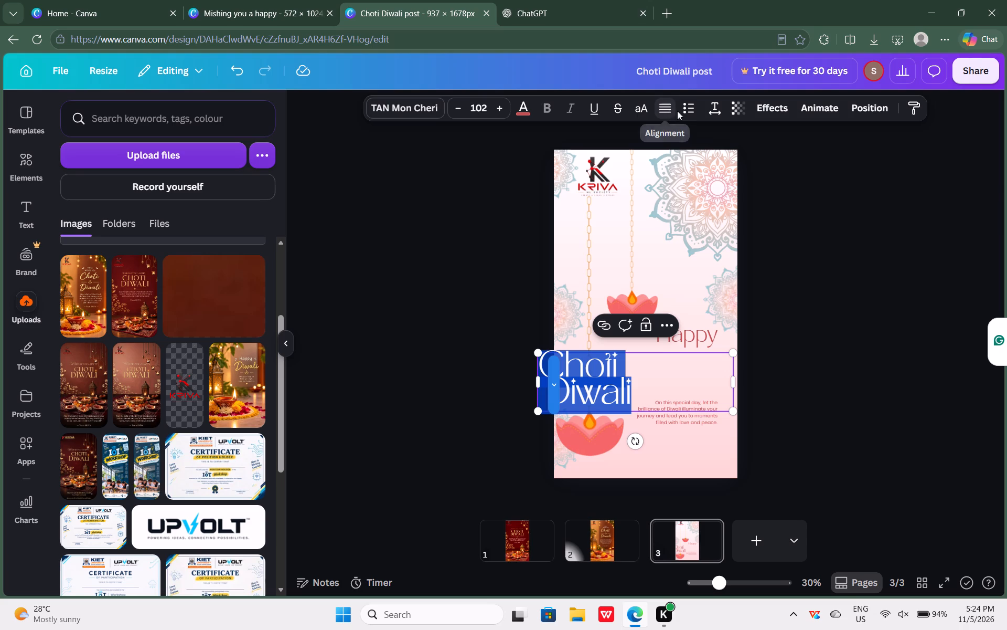
{"action": "left_click", "coordinate": [663, 110]}
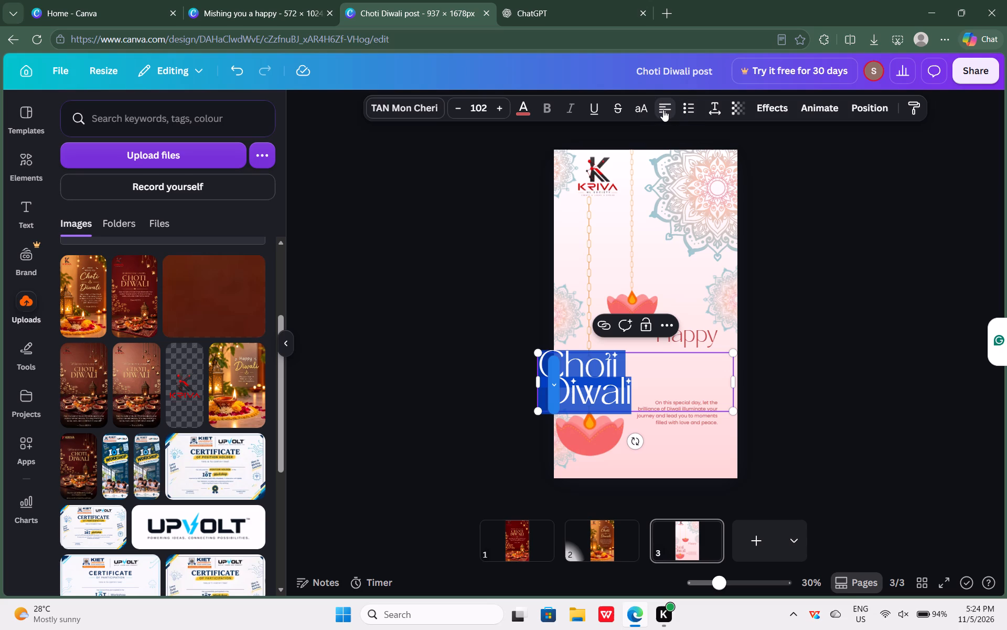
{"action": "left_click", "coordinate": [663, 110]}
{"action": "left_click", "coordinate": [663, 110]}
{"action": "left_click", "coordinate": [663, 110]}
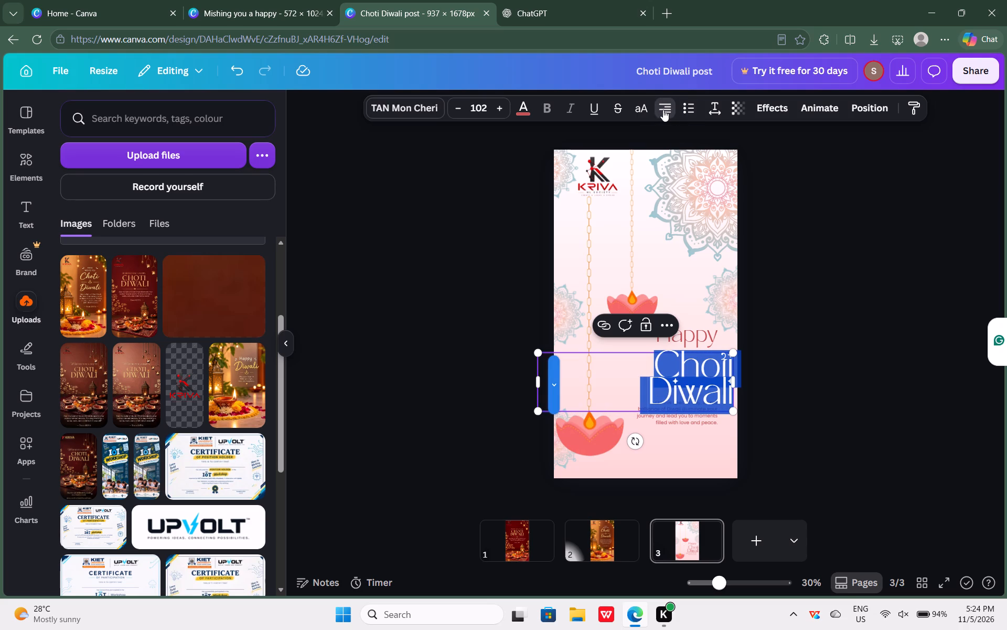
Set the line spacing of the two-line "Choti Diwali" heading on page 3 to 1.15.
{"action": "left_click", "coordinate": [722, 112]}
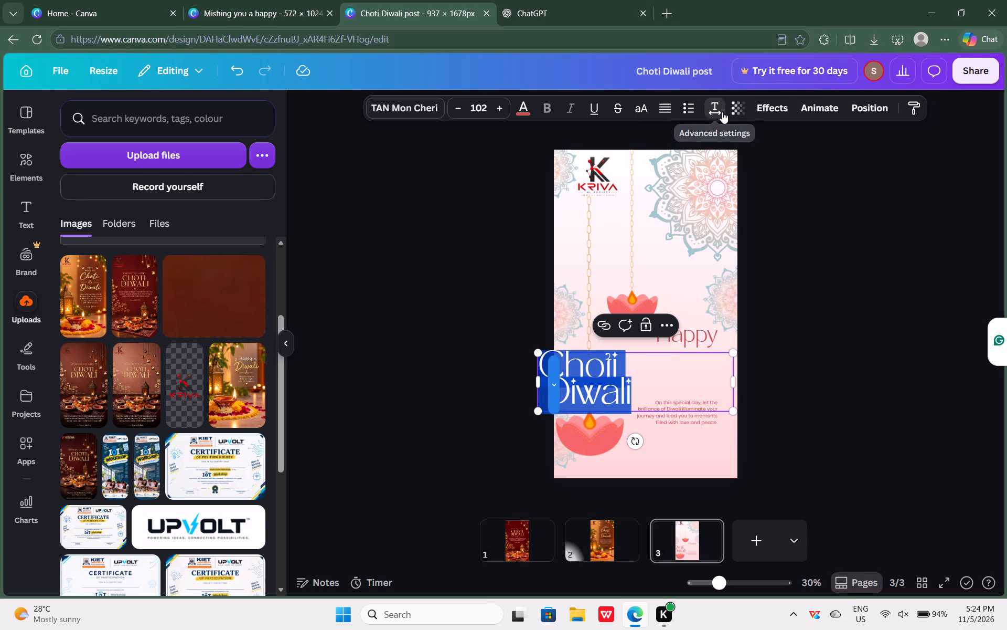
{"action": "left_click_drag", "start_coordinate": [669, 203], "coordinate": [673, 207]}
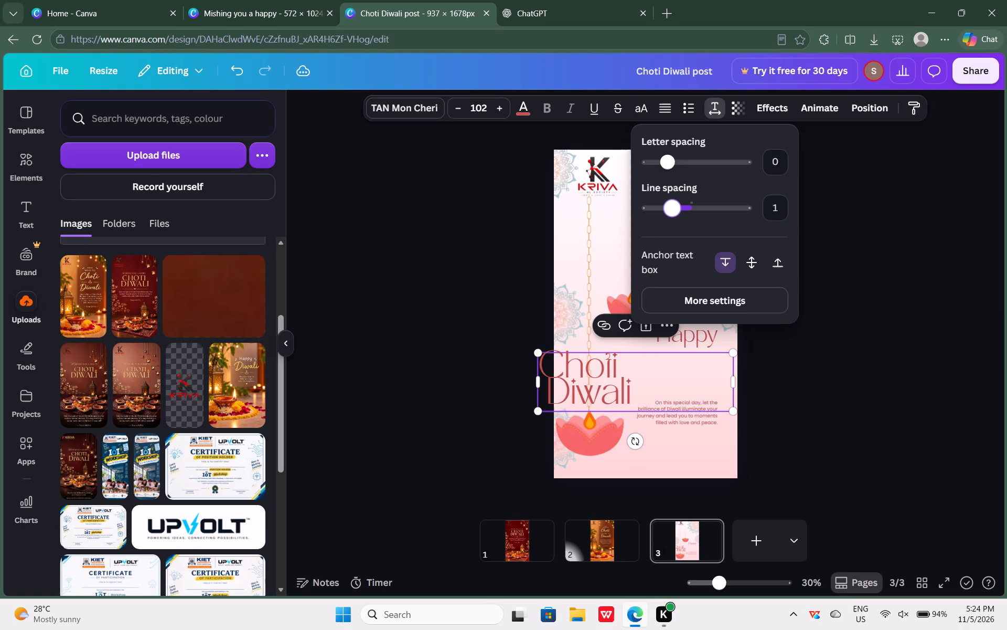
{"action": "left_click_drag", "start_coordinate": [673, 207], "coordinate": [679, 207]}
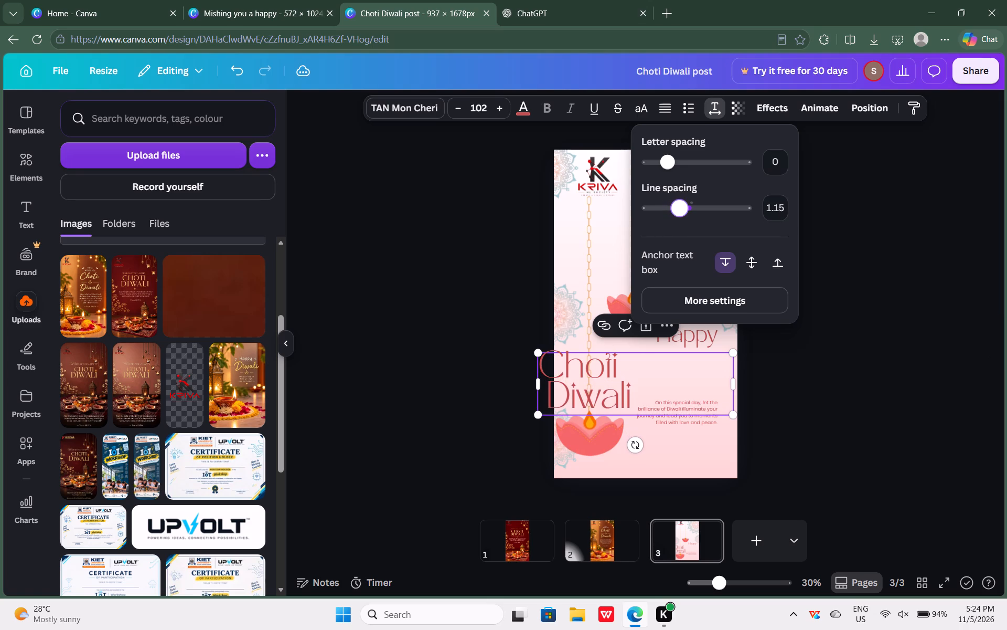
Remove the leading space before "Diwali" so it starts flush with "Choti".
{"action": "left_click", "coordinate": [550, 399]}
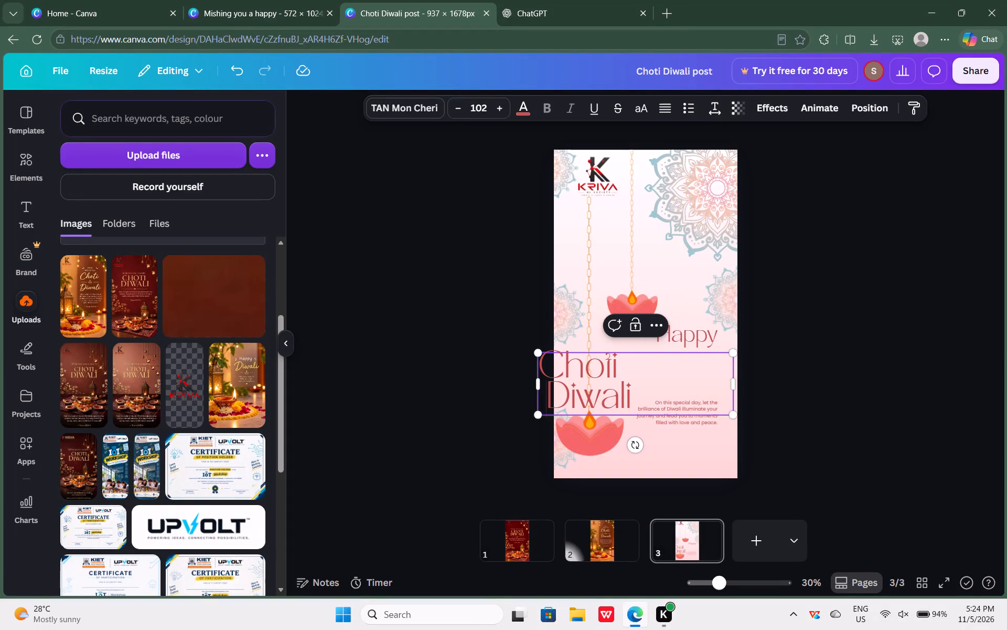
{"action": "left_click", "coordinate": [550, 399]}
{"action": "key", "text": "BackSpace"}
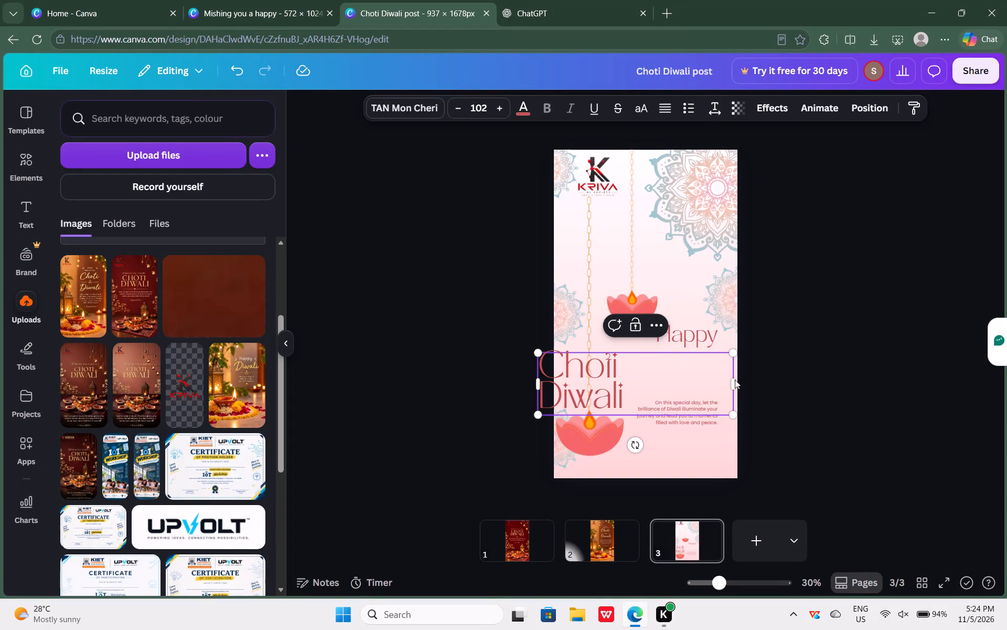
Narrow the "Choti Diwali" text box so it fits closely around its two lines.
{"action": "left_click", "coordinate": [733, 383]}
{"action": "left_click_drag", "start_coordinate": [737, 385], "coordinate": [650, 382]}
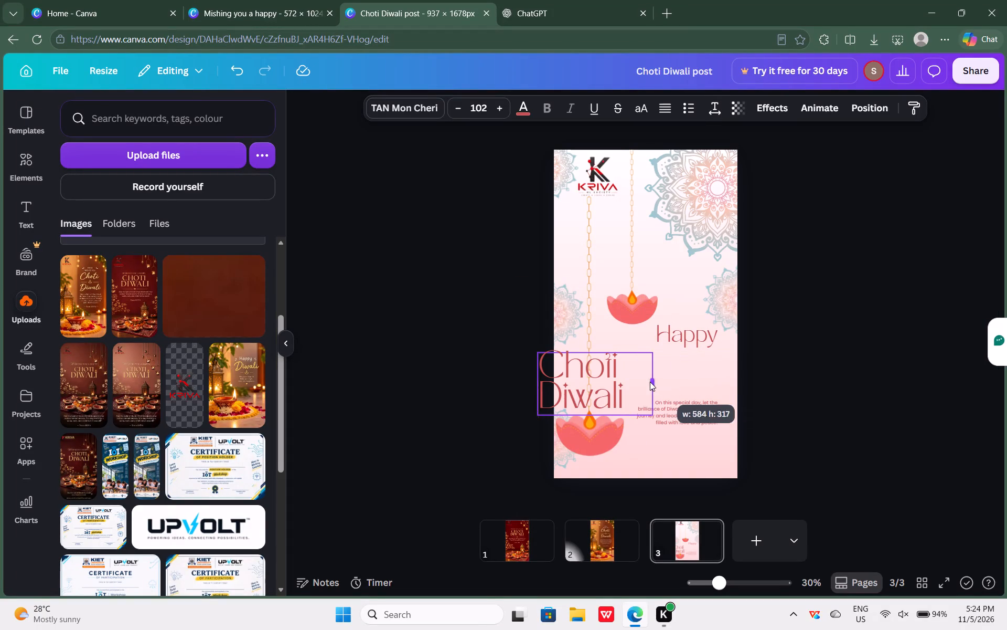
{"action": "left_click_drag", "start_coordinate": [650, 382], "coordinate": [634, 382]}
Reposition the "Choti Diwali" heading to the right beneath "Happy" and place the small message paragraph directly below it.
{"action": "left_click_drag", "start_coordinate": [677, 403], "coordinate": [680, 428]}
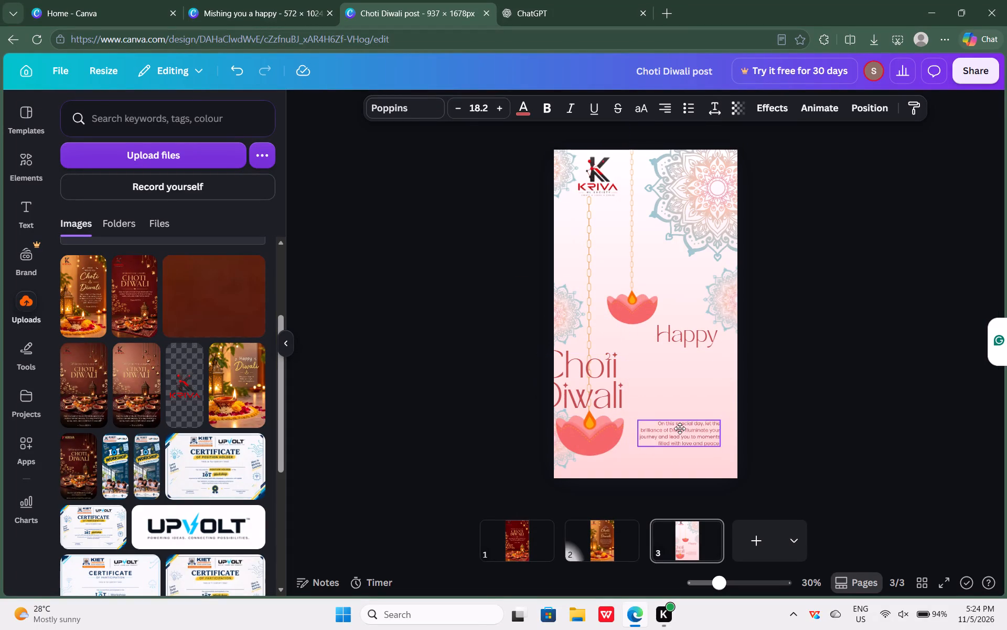
{"action": "left_click_drag", "start_coordinate": [680, 428], "coordinate": [680, 437]}
{"action": "left_click_drag", "start_coordinate": [604, 388], "coordinate": [706, 380]}
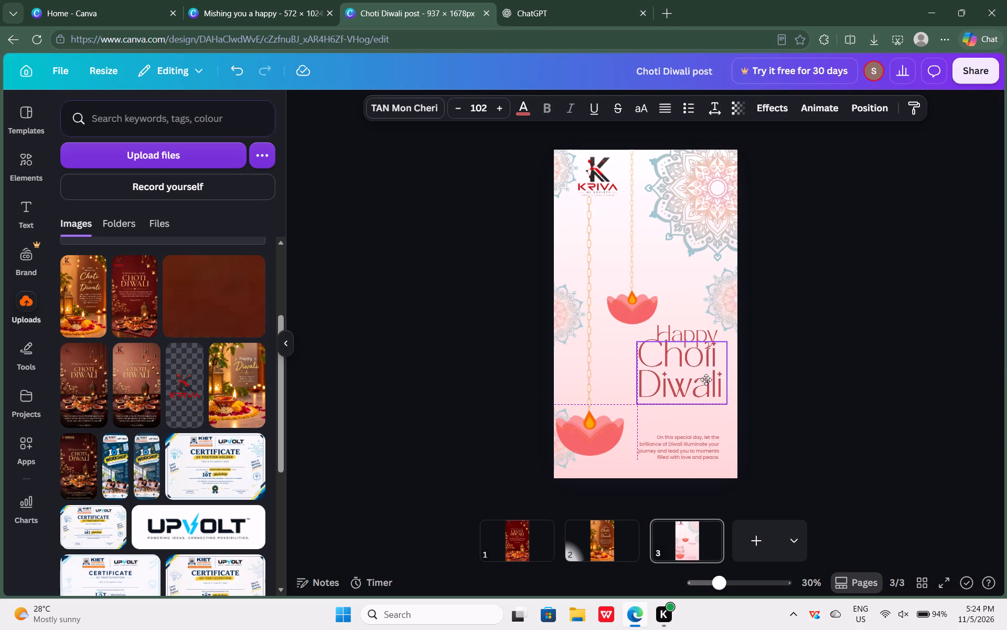
{"action": "left_click_drag", "start_coordinate": [706, 380], "coordinate": [708, 384]}
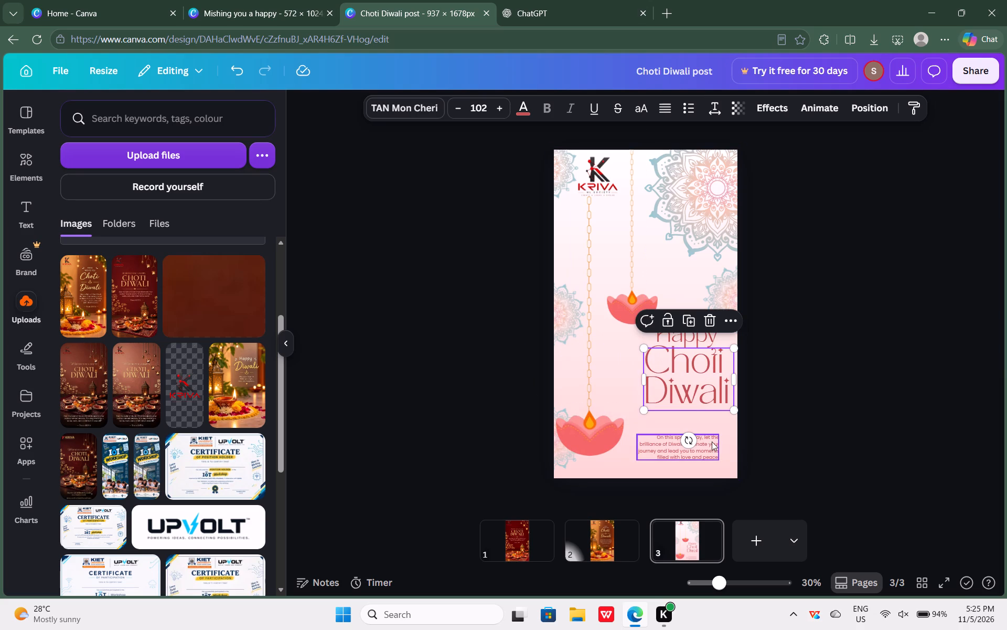
{"action": "left_click_drag", "start_coordinate": [713, 445], "coordinate": [718, 422]}
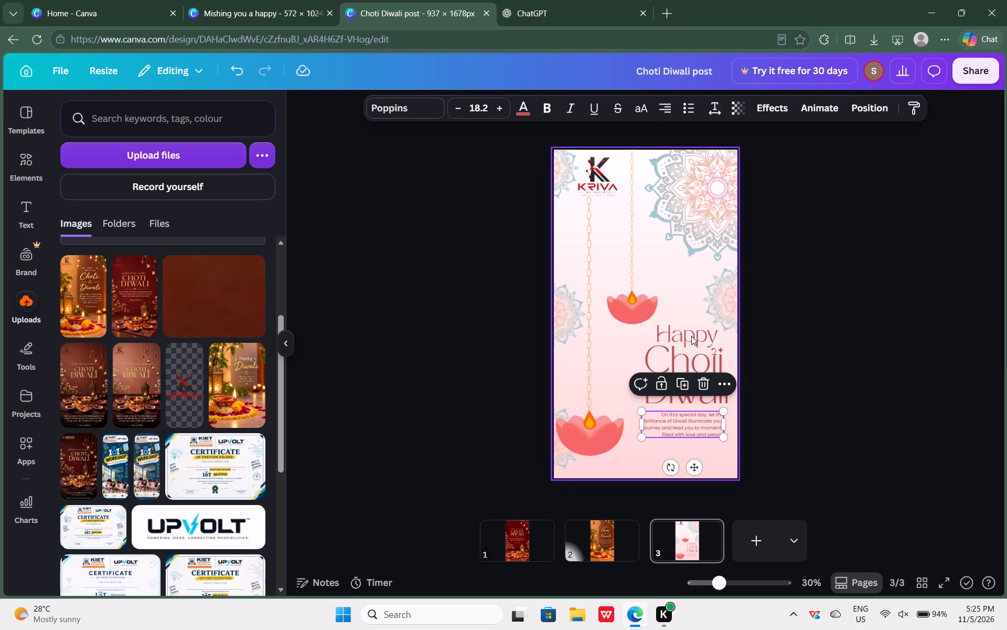
Remove the small mandala above "Happy" at the right edge of page 3 by moving it off the page.
{"action": "left_click_drag", "start_coordinate": [715, 316], "coordinate": [722, 310]}
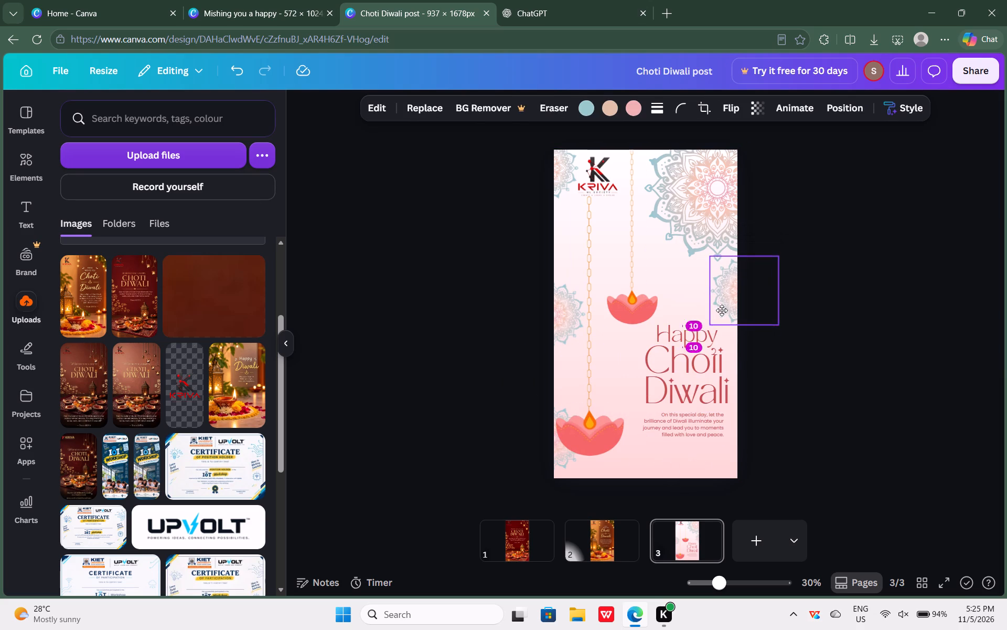
{"action": "left_click_drag", "start_coordinate": [722, 310], "coordinate": [418, 270]}
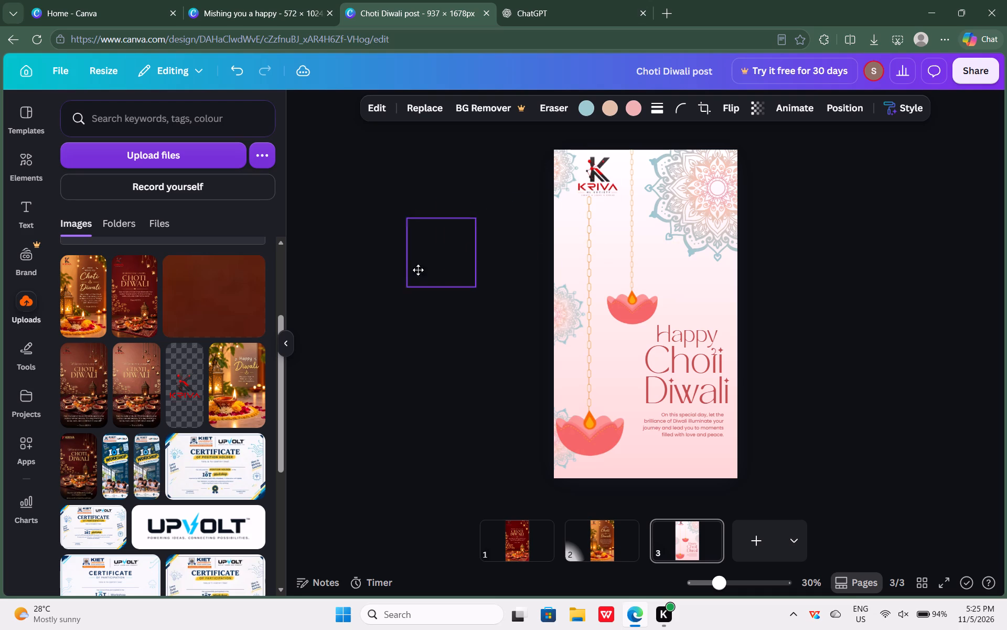
{"action": "left_click_drag", "start_coordinate": [418, 270], "coordinate": [410, 275]}
Raise "Happy" to sit beside the upper diya, and shift that diya and its hanging chain slightly left.
{"action": "left_click_drag", "start_coordinate": [701, 343], "coordinate": [714, 314]}
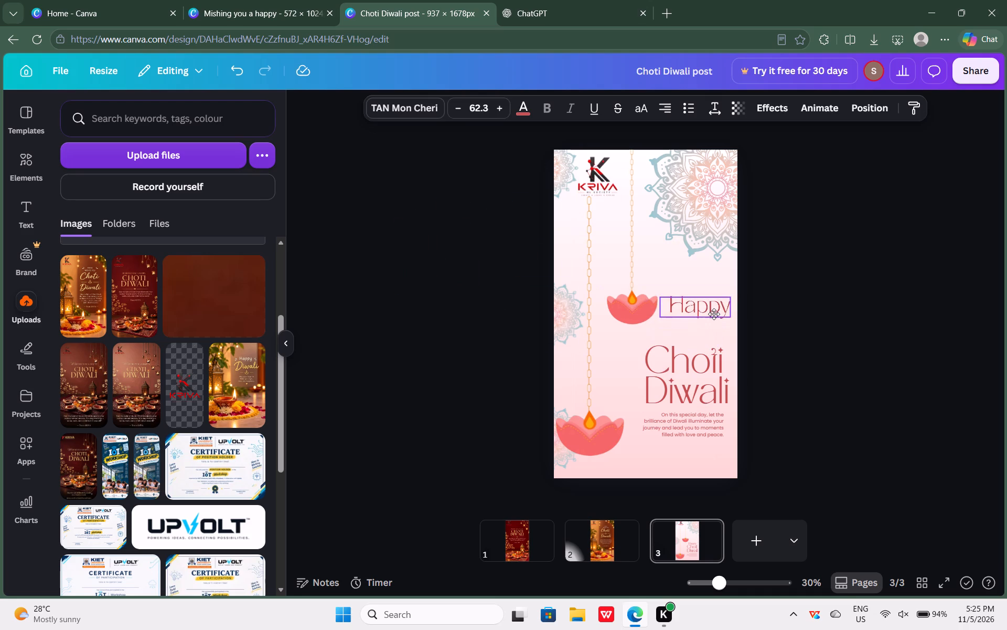
{"action": "left_click_drag", "start_coordinate": [714, 314], "coordinate": [714, 298]}
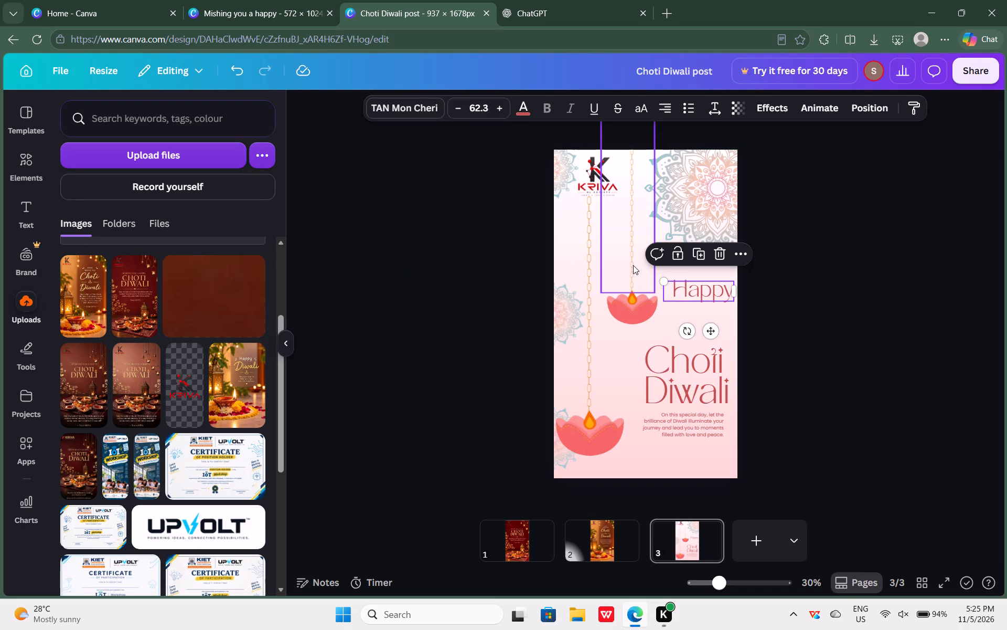
{"action": "left_click_drag", "start_coordinate": [633, 265], "coordinate": [626, 265]}
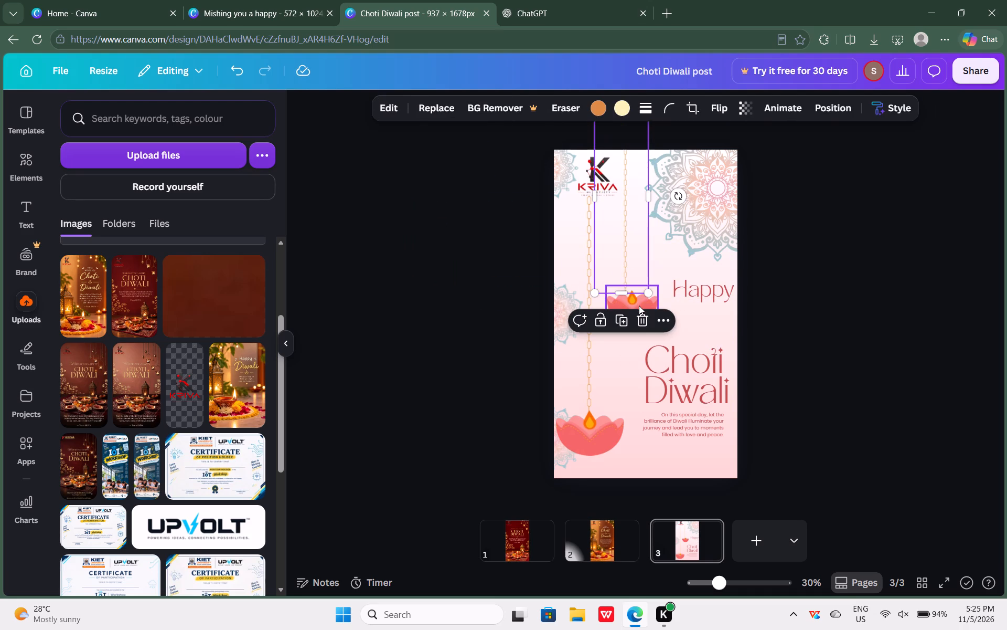
{"action": "left_click_drag", "start_coordinate": [639, 306], "coordinate": [634, 306]}
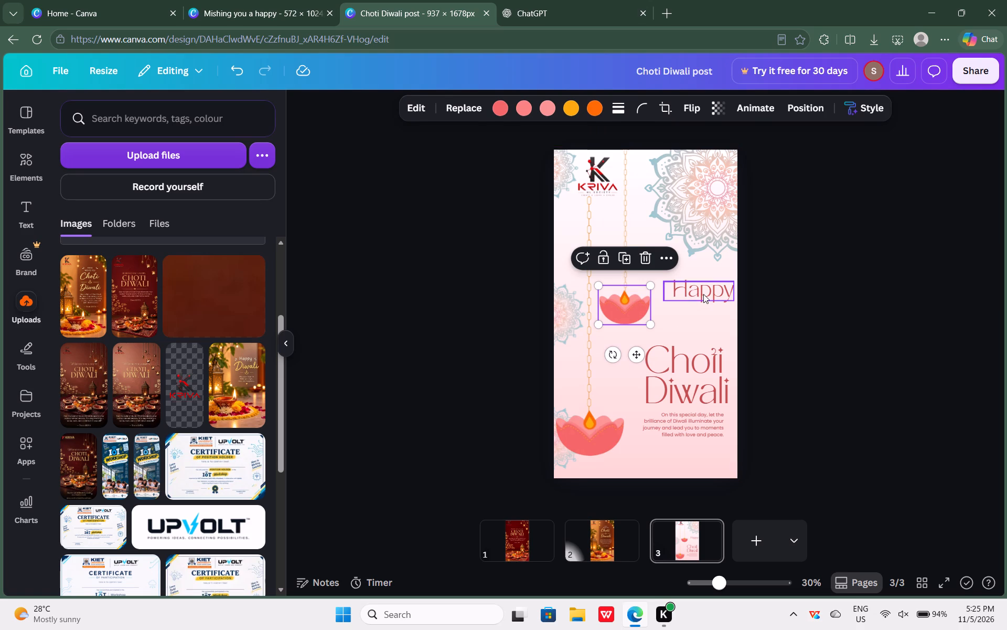
{"action": "left_click_drag", "start_coordinate": [703, 294], "coordinate": [704, 302]}
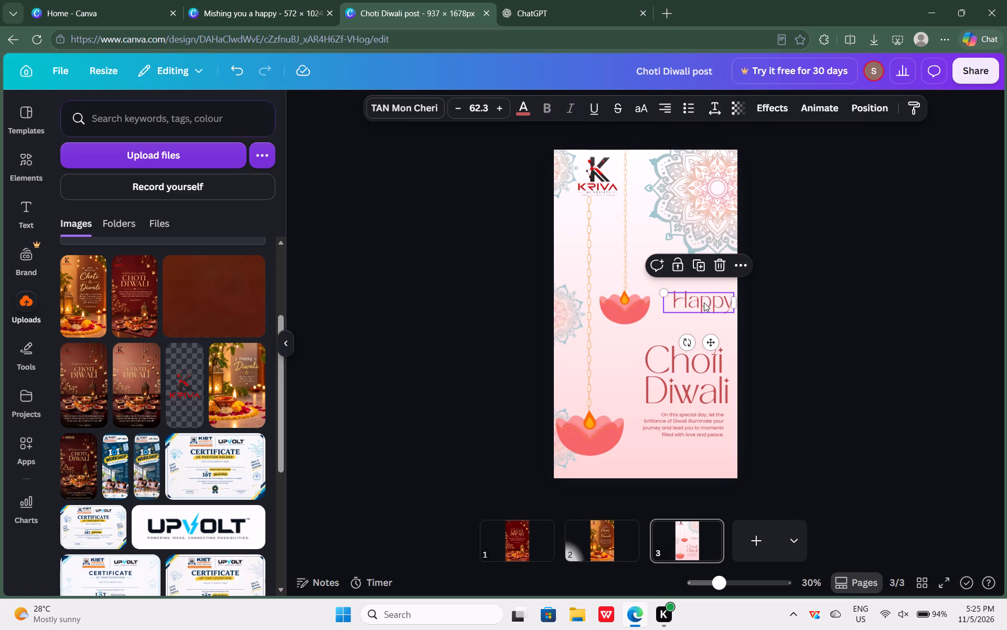
Move the "Choti Diwali" heading up under "Happy" and bring the message paragraph up beneath it.
{"action": "left_click_drag", "start_coordinate": [697, 360], "coordinate": [698, 332]}
{"action": "left_click", "coordinate": [796, 429]}
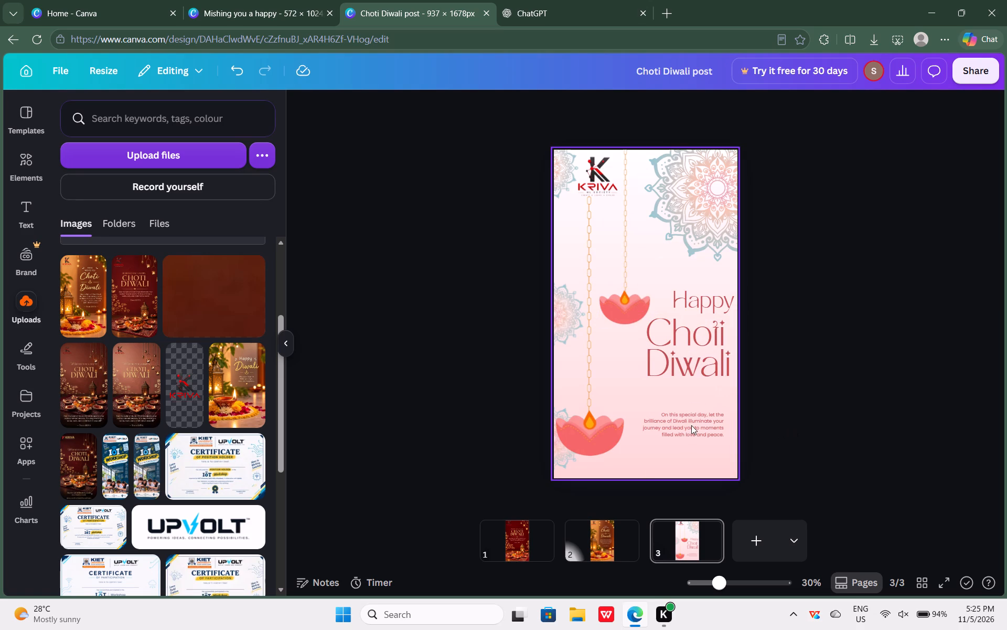
{"action": "left_click_drag", "start_coordinate": [691, 425], "coordinate": [691, 405]}
{"action": "double_click", "coordinate": [691, 405]}
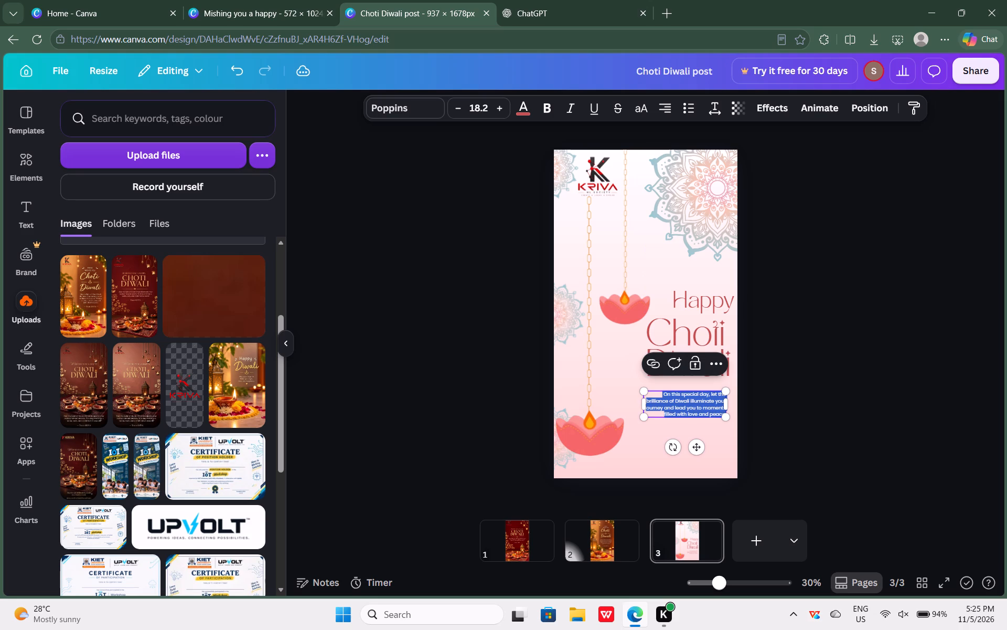
Replace page 3's message with a copy of page 2's "May the light of Choti Diwali" text, placed below the heading.
{"action": "left_click", "coordinate": [627, 533]}
{"action": "left_click", "coordinate": [688, 317]}
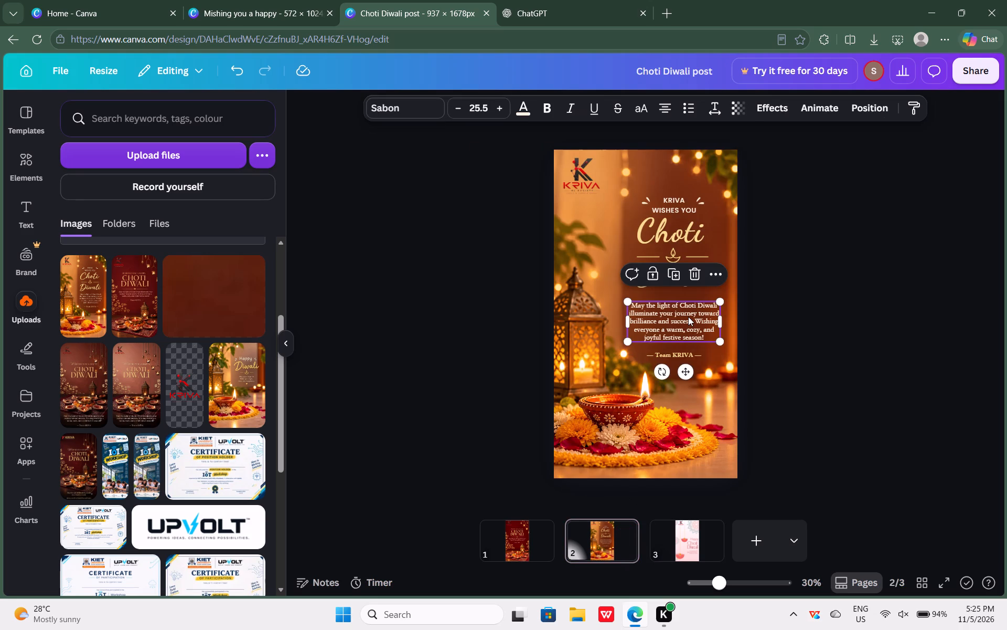
{"action": "key", "text": "ctrl+c"}
{"action": "left_click", "coordinate": [671, 533]}
{"action": "left_click", "coordinate": [695, 393]}
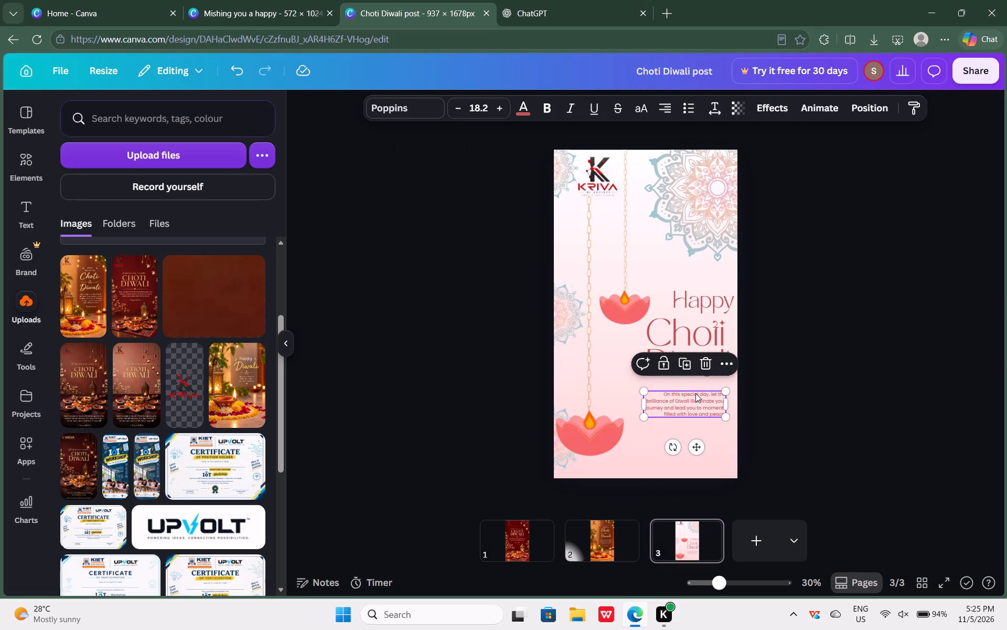
{"action": "key", "text": "ctrl+v"}
{"action": "left_click", "coordinate": [695, 393]}
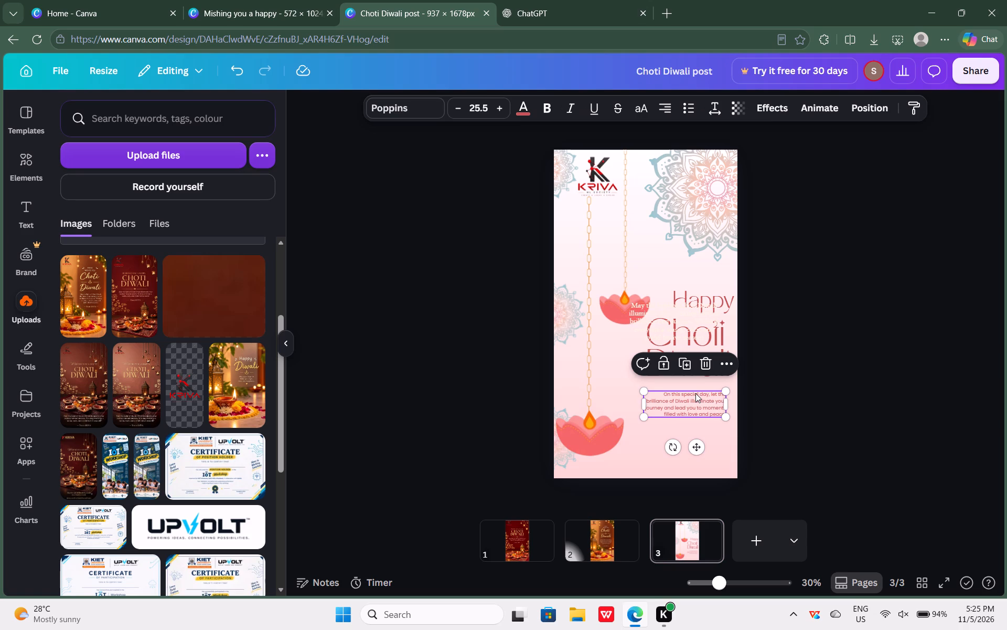
{"action": "left_click", "coordinate": [706, 370]}
{"action": "left_click_drag", "start_coordinate": [678, 320], "coordinate": [683, 368]}
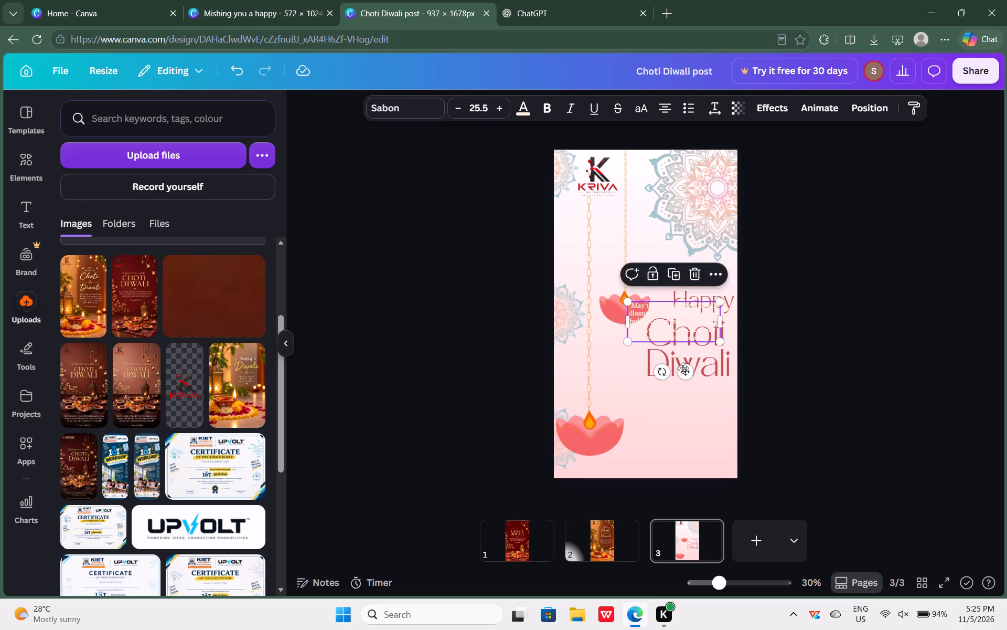
{"action": "left_click_drag", "start_coordinate": [683, 368], "coordinate": [690, 394]}
Recolour the copied message text to the muted red used by the heading.
{"action": "left_click", "coordinate": [690, 394]}
{"action": "left_click", "coordinate": [533, 109]}
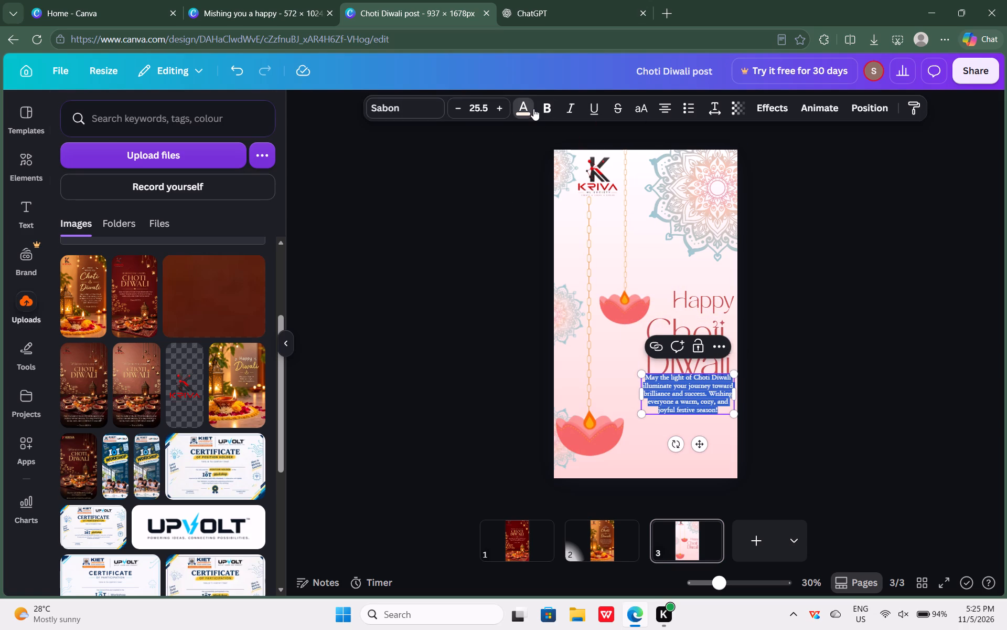
{"action": "left_click", "coordinate": [125, 206]}
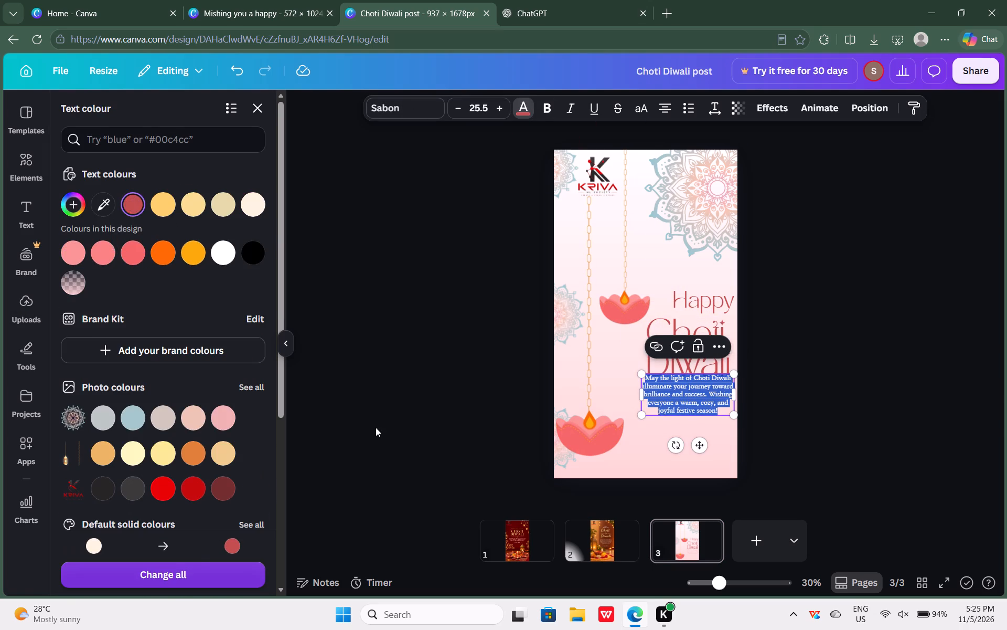
{"action": "left_click", "coordinate": [376, 427]}
{"action": "left_click", "coordinate": [477, 428]}
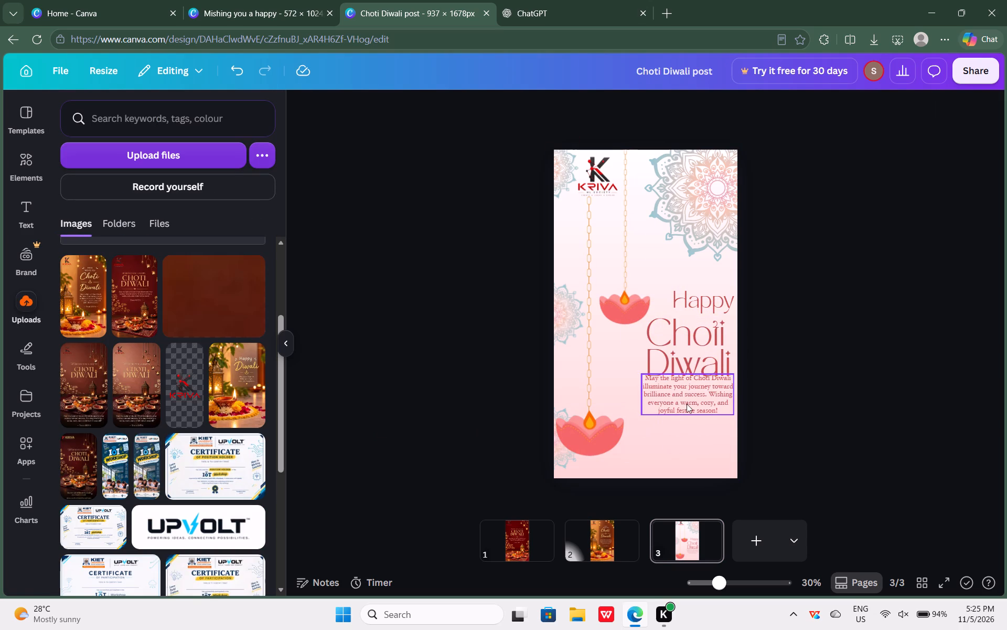
Move the message text down slightly so it clears the bottom of "Diwali".
{"action": "left_click_drag", "start_coordinate": [688, 403], "coordinate": [685, 416]}
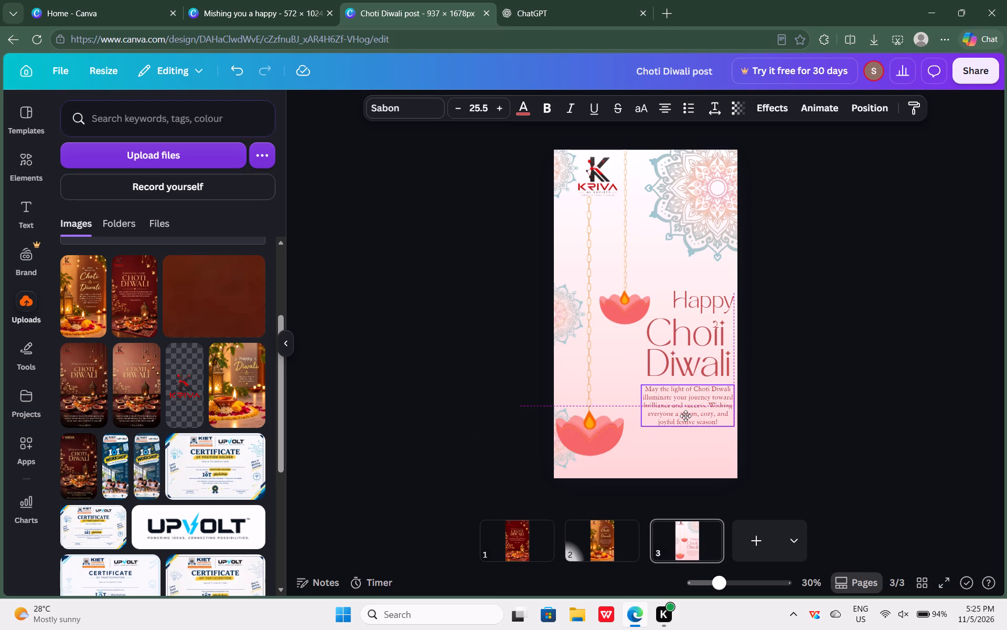
{"action": "left_click_drag", "start_coordinate": [685, 416], "coordinate": [684, 416]}
{"action": "left_click", "coordinate": [790, 425]}
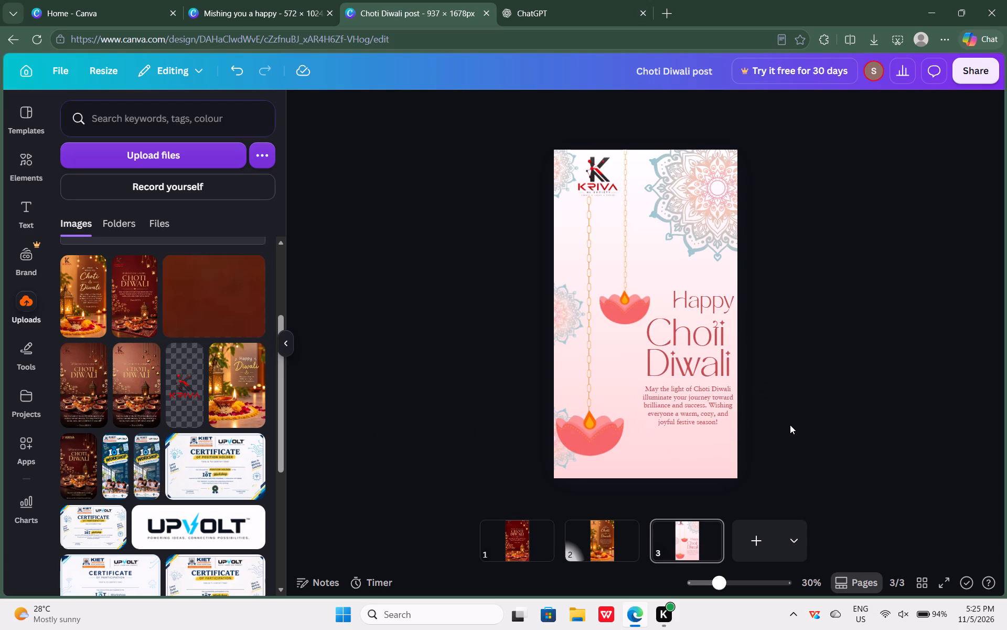
Adjust the horizontal position of "Happy" to line it up with the "Choti Diwali" heading below.
{"action": "left_click", "coordinate": [719, 303]}
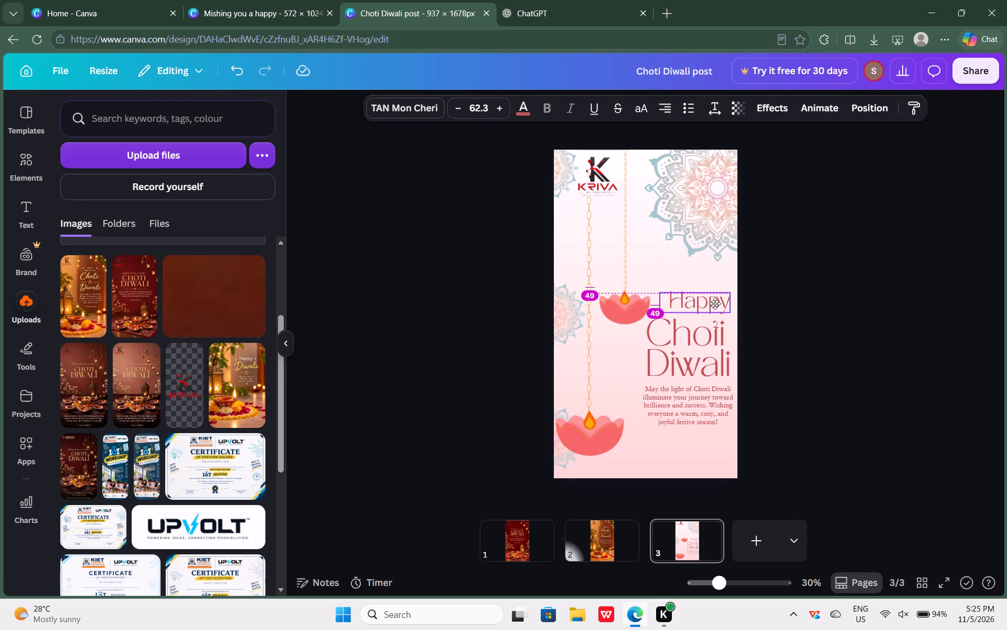
{"action": "left_click", "coordinate": [706, 336]}
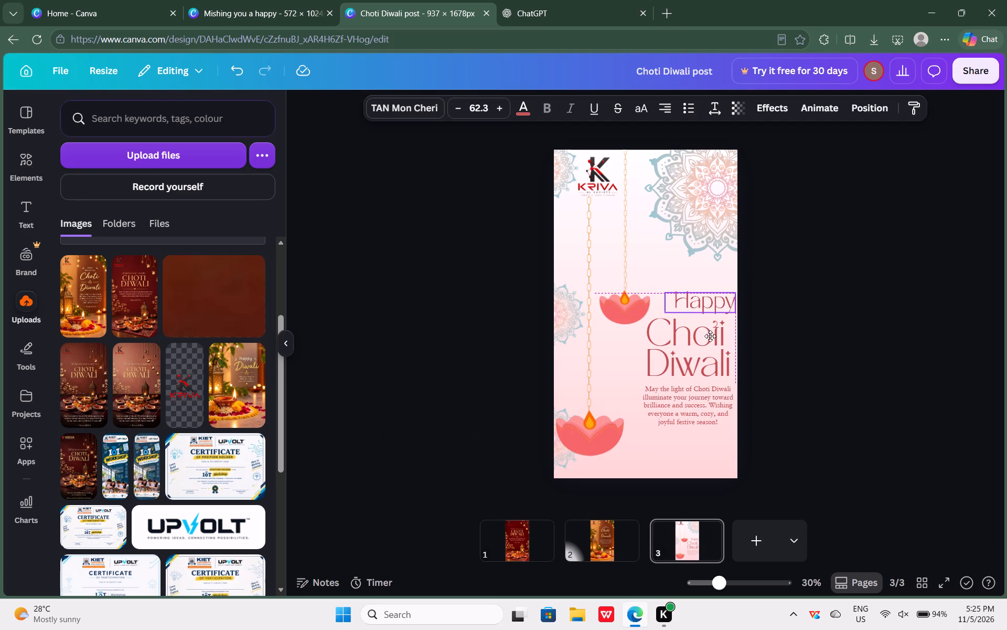
Right-align both lines of the "Choti Diwali" heading within its text box.
{"action": "left_click", "coordinate": [715, 368]}
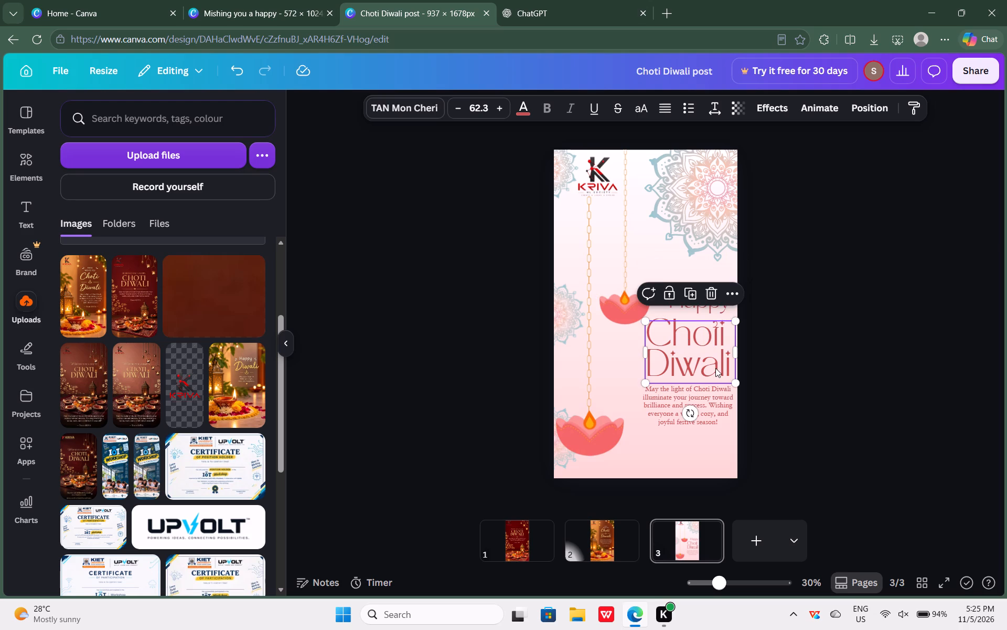
{"action": "left_click", "coordinate": [715, 368]}
{"action": "left_click", "coordinate": [665, 110]}
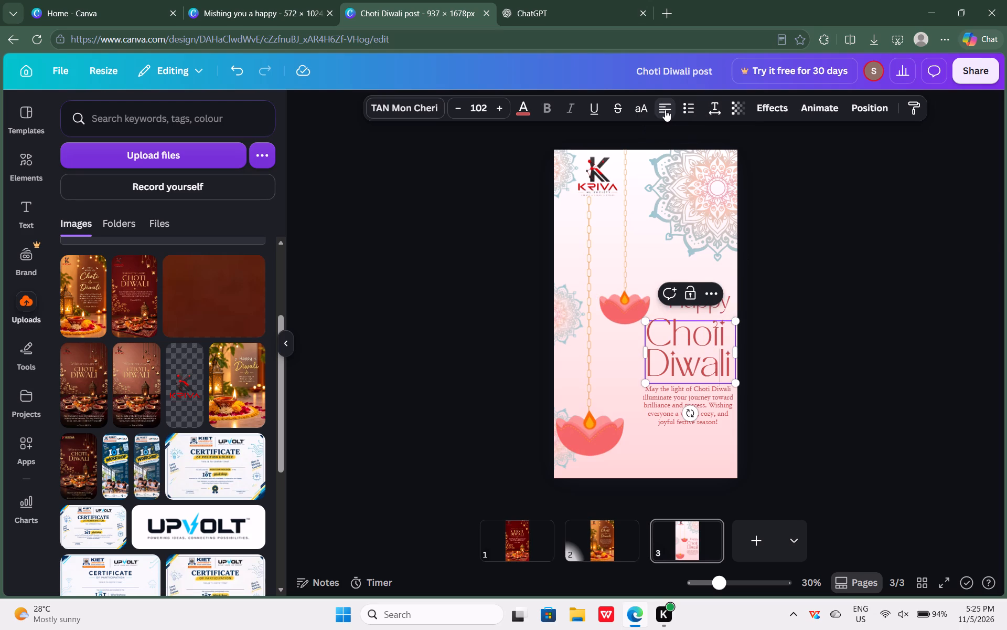
{"action": "left_click", "coordinate": [726, 358]}
{"action": "key", "text": "ctrl+a"}
{"action": "left_click", "coordinate": [656, 110]}
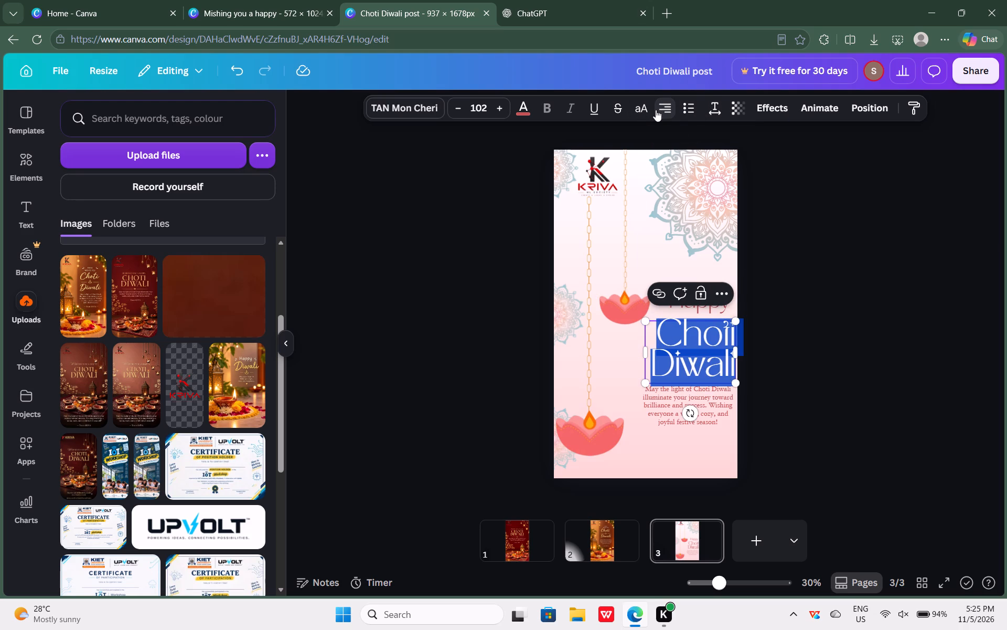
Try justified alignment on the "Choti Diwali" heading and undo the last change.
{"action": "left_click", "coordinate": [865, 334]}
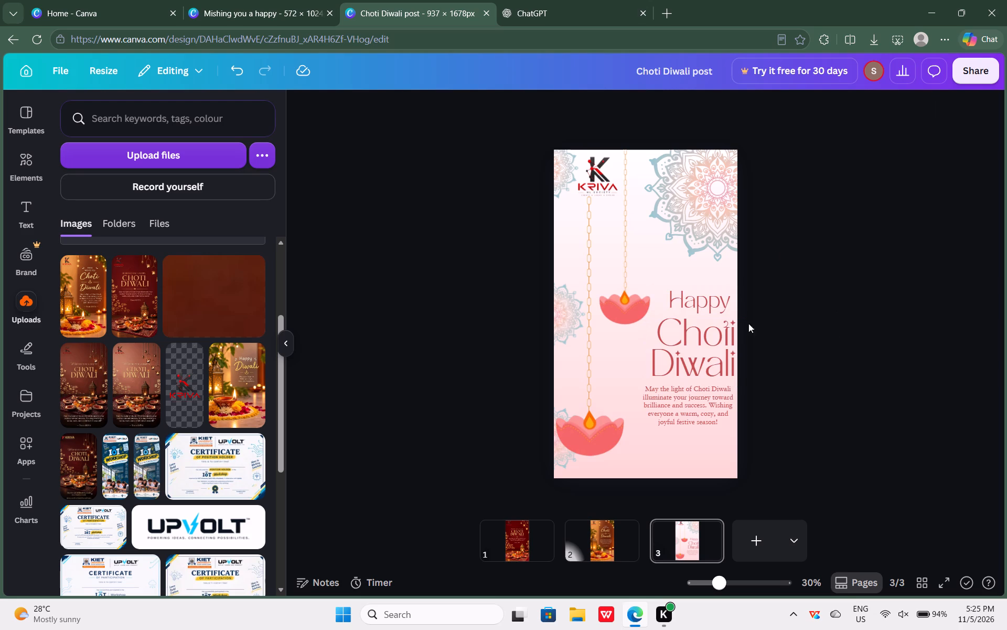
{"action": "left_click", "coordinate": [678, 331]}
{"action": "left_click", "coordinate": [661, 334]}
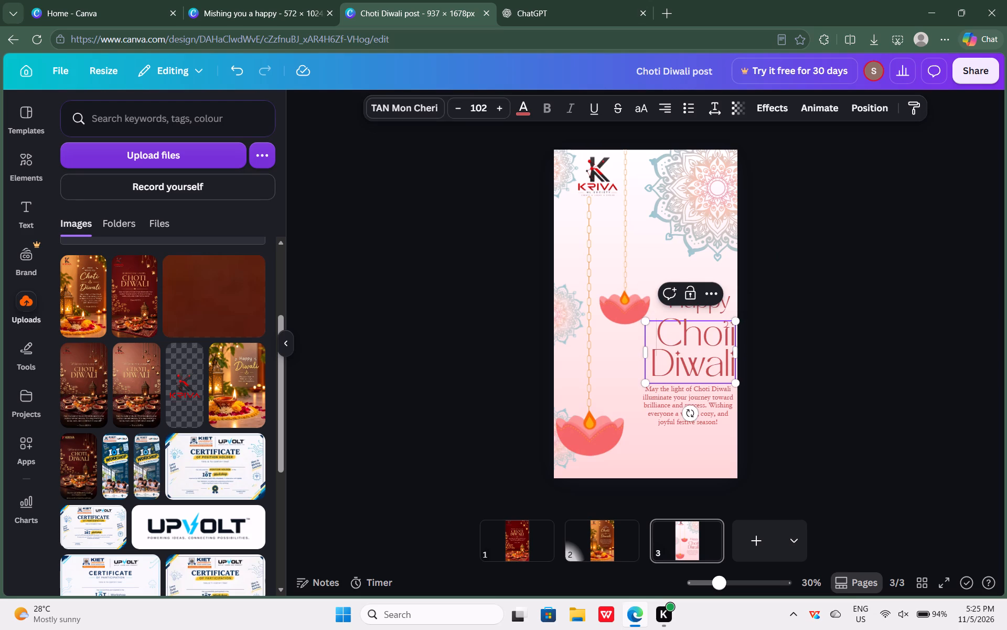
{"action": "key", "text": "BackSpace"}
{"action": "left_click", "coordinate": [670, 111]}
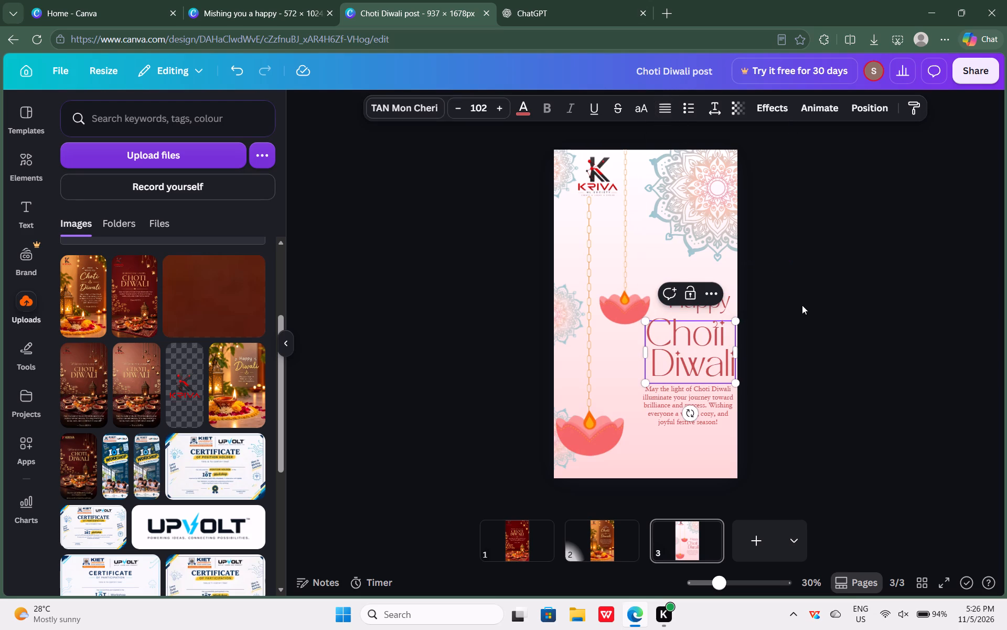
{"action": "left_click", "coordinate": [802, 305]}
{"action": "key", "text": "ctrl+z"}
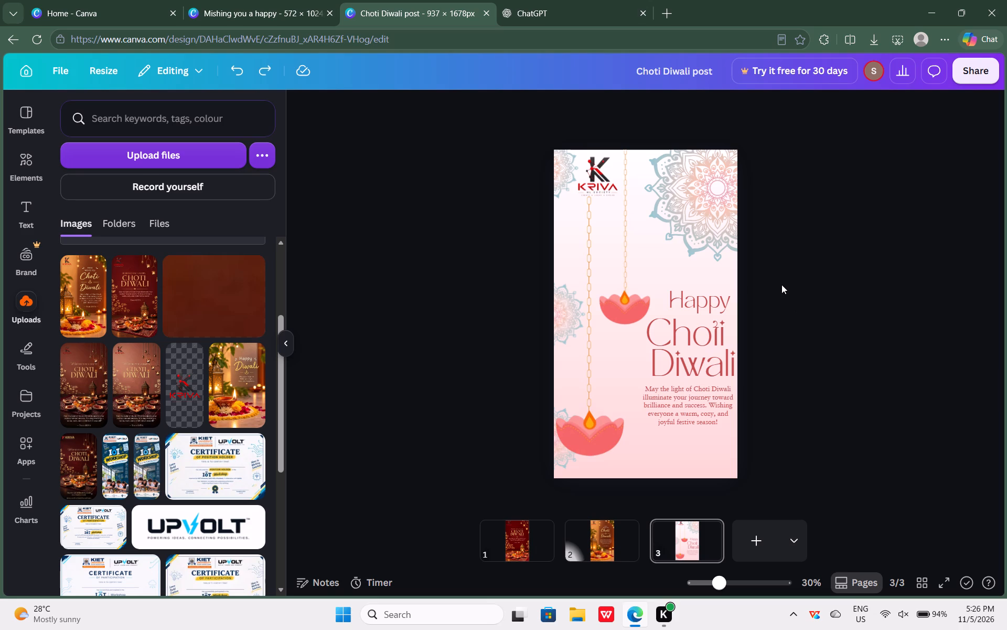
Left-align both lines of the "Choti Diwali" heading within its text box.
{"action": "left_click", "coordinate": [727, 329]}
{"action": "double_click", "coordinate": [727, 329]}
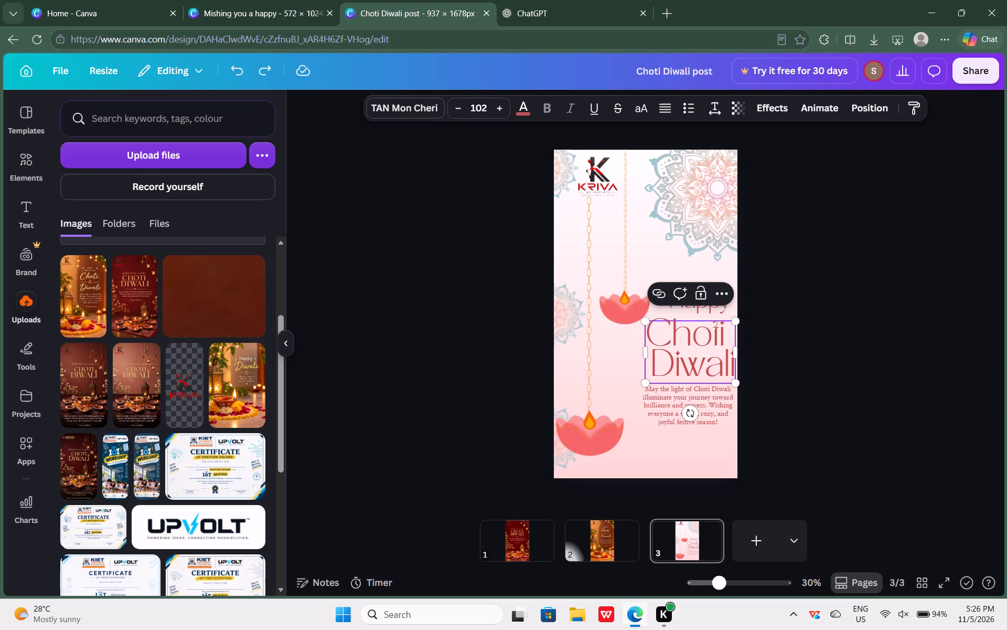
{"action": "double_click", "coordinate": [720, 347]}
{"action": "scroll", "coordinate": [699, 261], "scroll_direction": "down", "scroll_amount": 1}
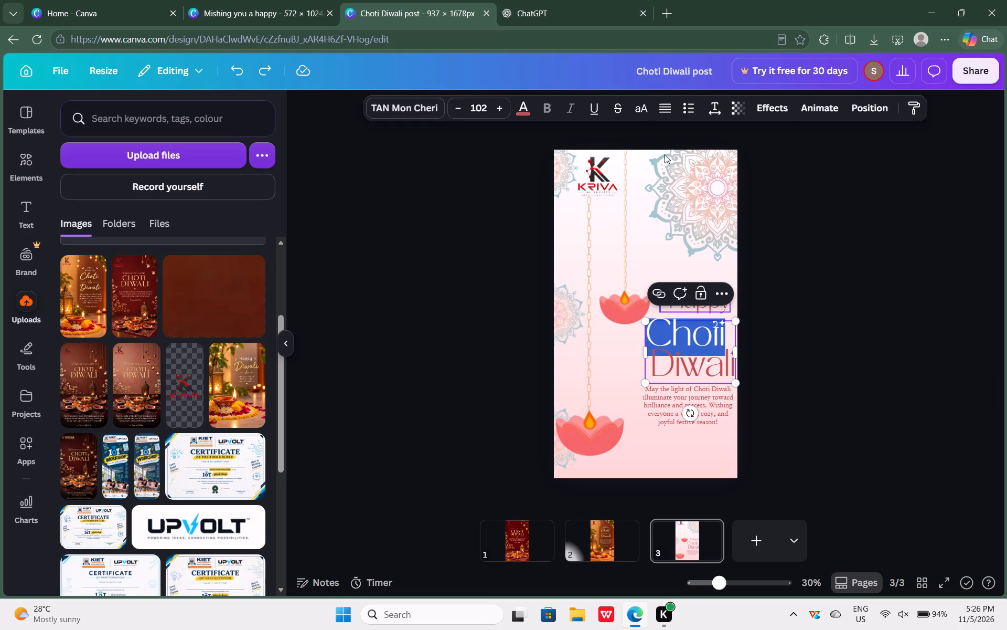
{"action": "key", "text": "ctrl+a"}
{"action": "left_click", "coordinate": [667, 102]}
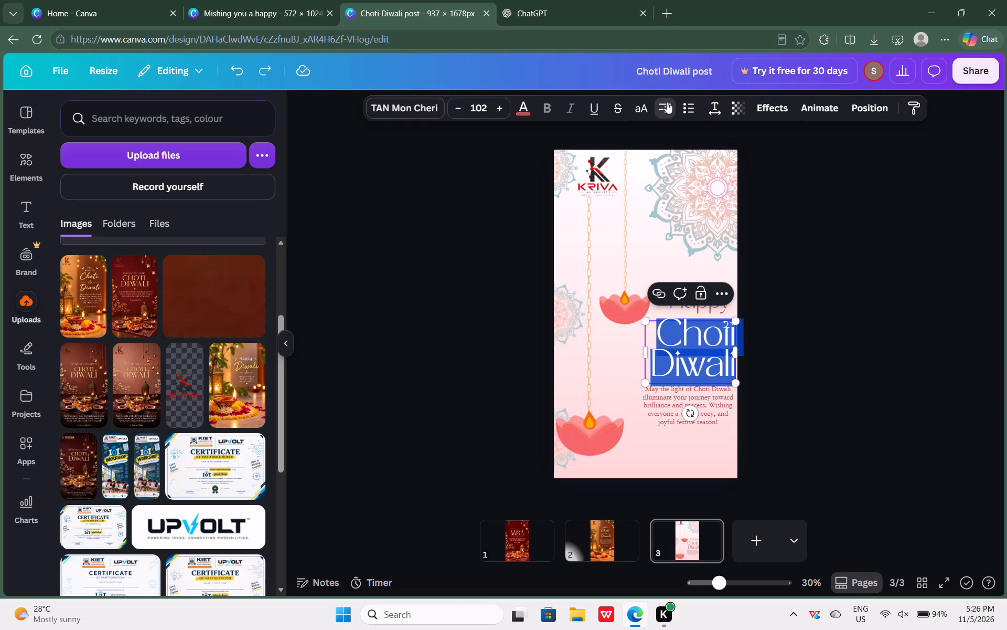
{"action": "left_click", "coordinate": [667, 102]}
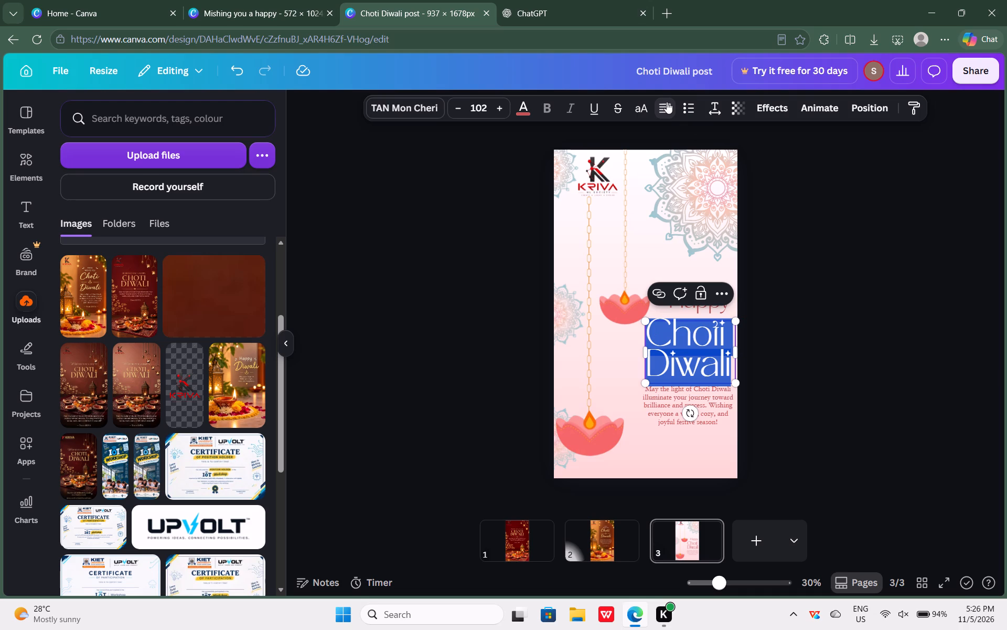
{"action": "left_click", "coordinate": [805, 346]}
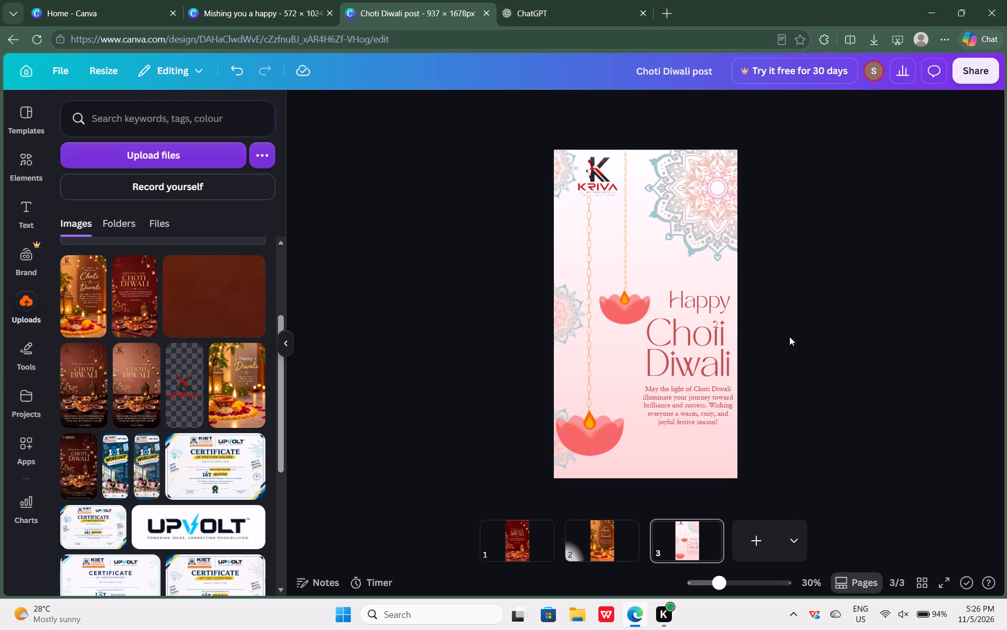
Shift "Happy" slightly left so its text box is centred above the "Choti Diwali" heading.
{"action": "left_click", "coordinate": [705, 303]}
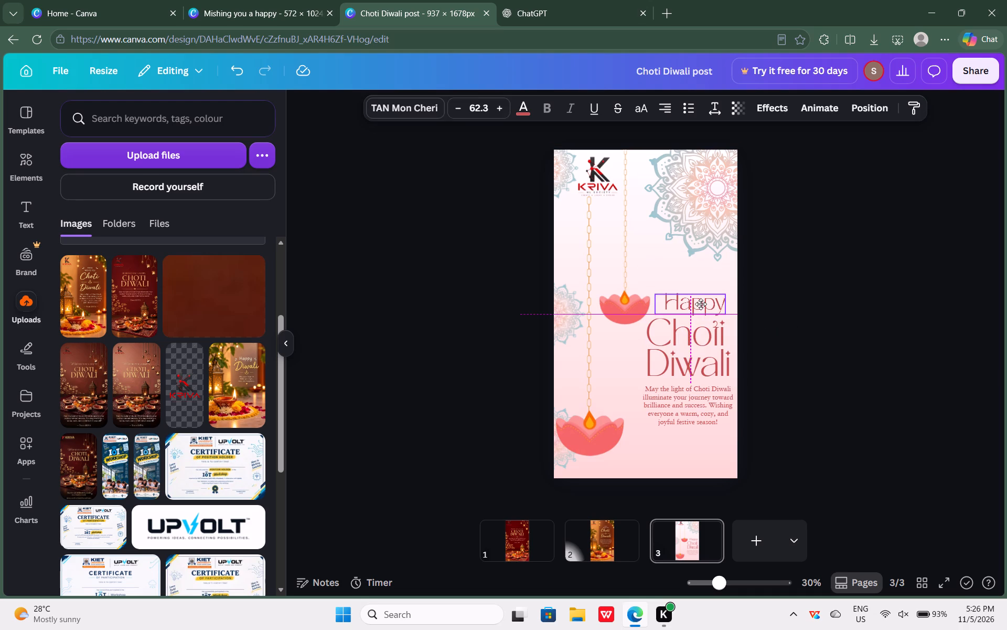
{"action": "left_click", "coordinate": [781, 334]}
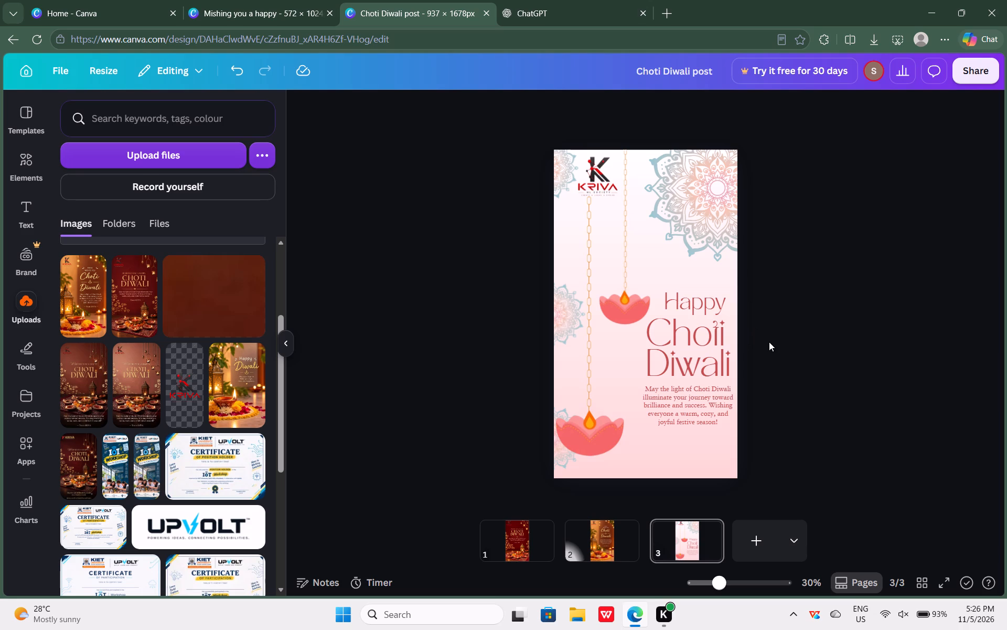
Move the greeting message on page 3 down slightly to widen the gap below "Diwali".
{"action": "left_click_drag", "start_coordinate": [686, 402], "coordinate": [685, 410]}
Copy the "— Team KRIVA —" sign-off from page 2 and paste it onto page 3.
{"action": "left_click", "coordinate": [595, 536]}
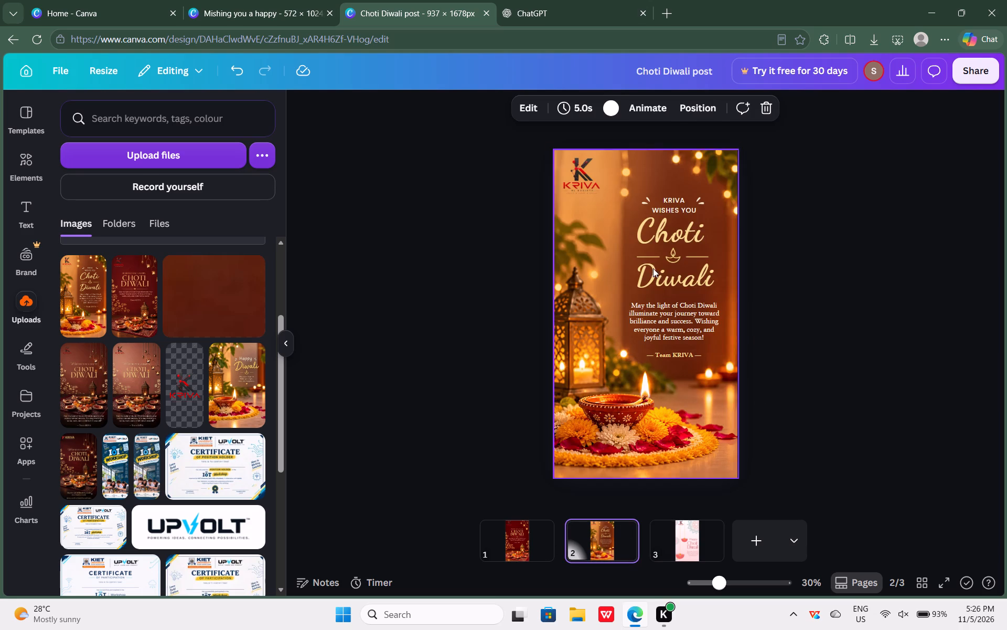
{"action": "left_click", "coordinate": [672, 353]}
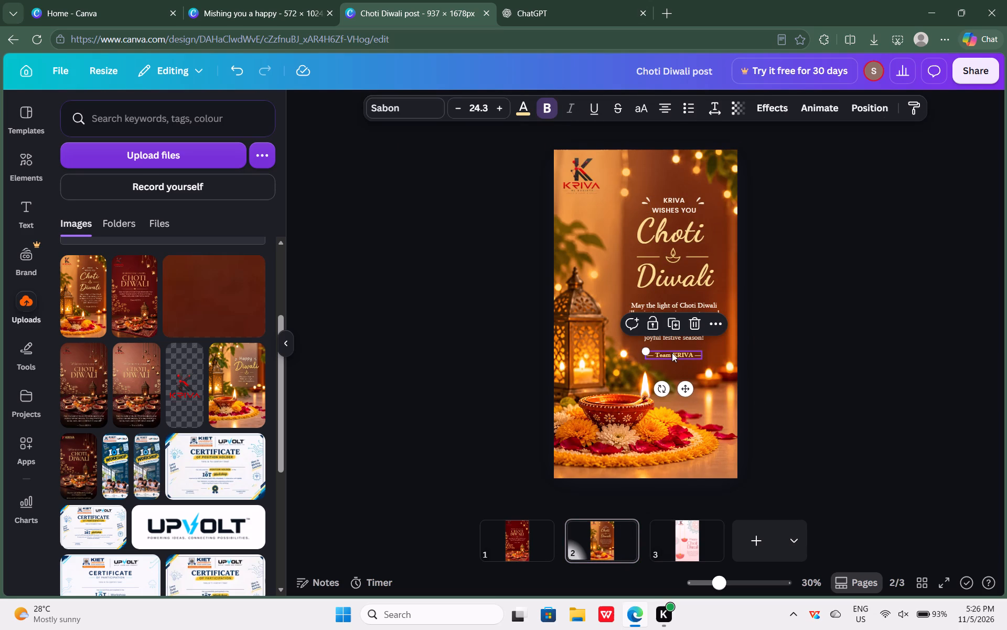
{"action": "key", "text": "ctrl+c"}
{"action": "left_click", "coordinate": [689, 524]}
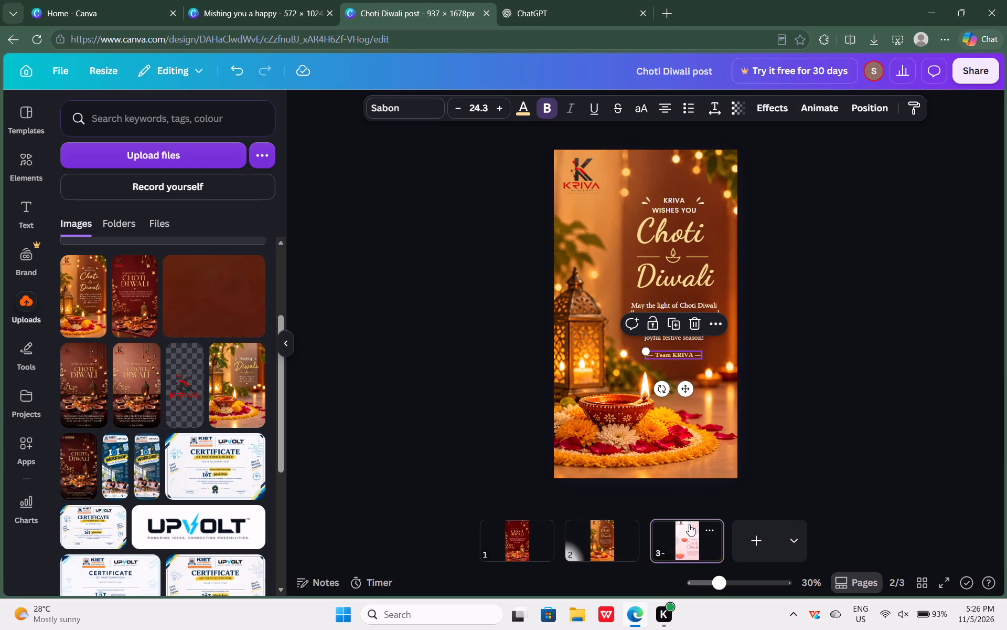
{"action": "key", "text": "ctrl+v"}
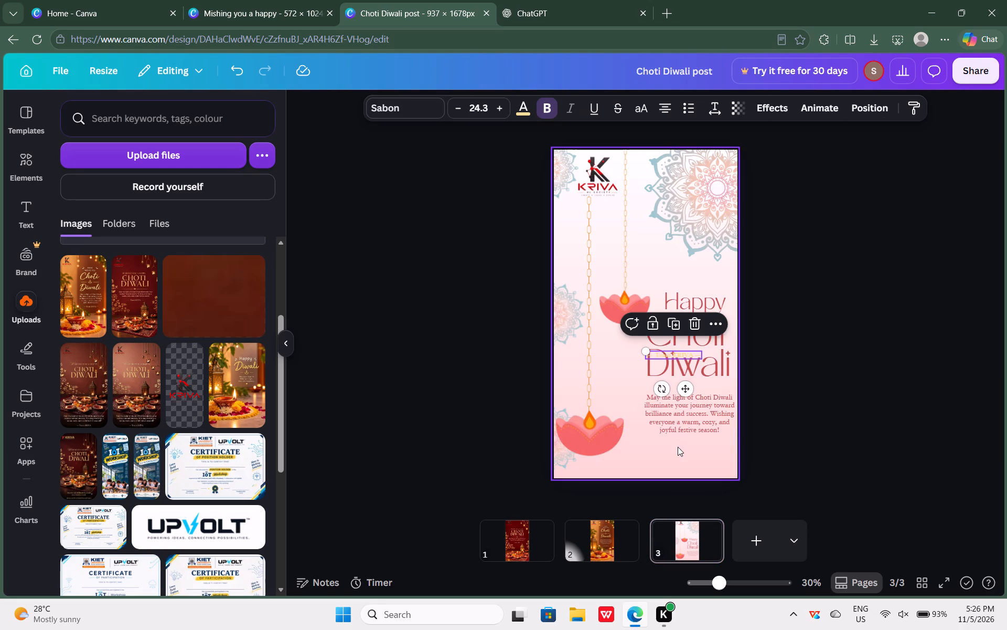
Recolour the pasted "— Team KRIVA —" sign-off to the muted red used by the heading.
{"action": "left_click", "coordinate": [522, 106]}
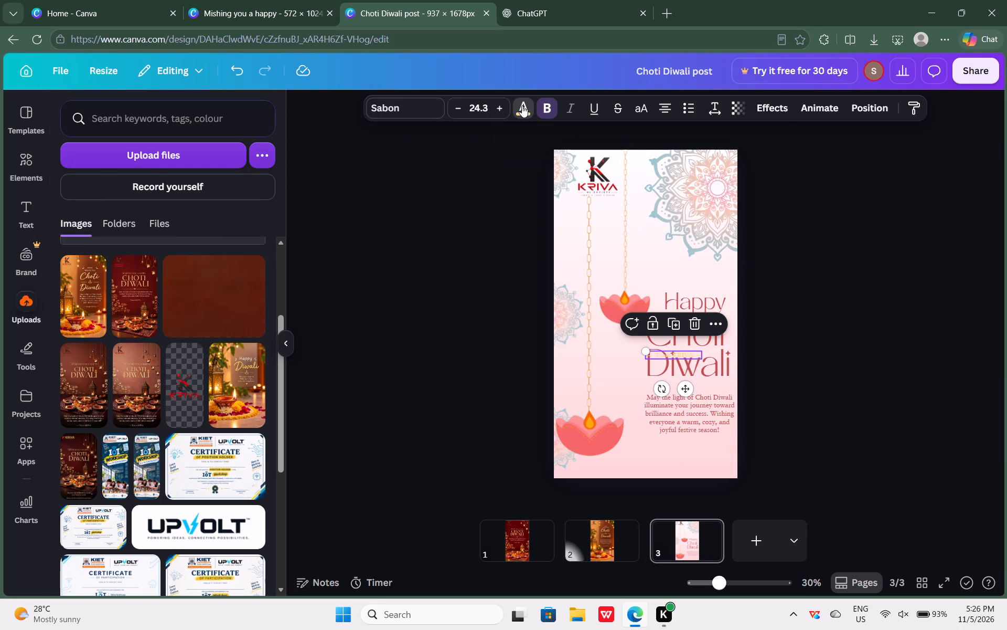
{"action": "left_click", "coordinate": [130, 201]}
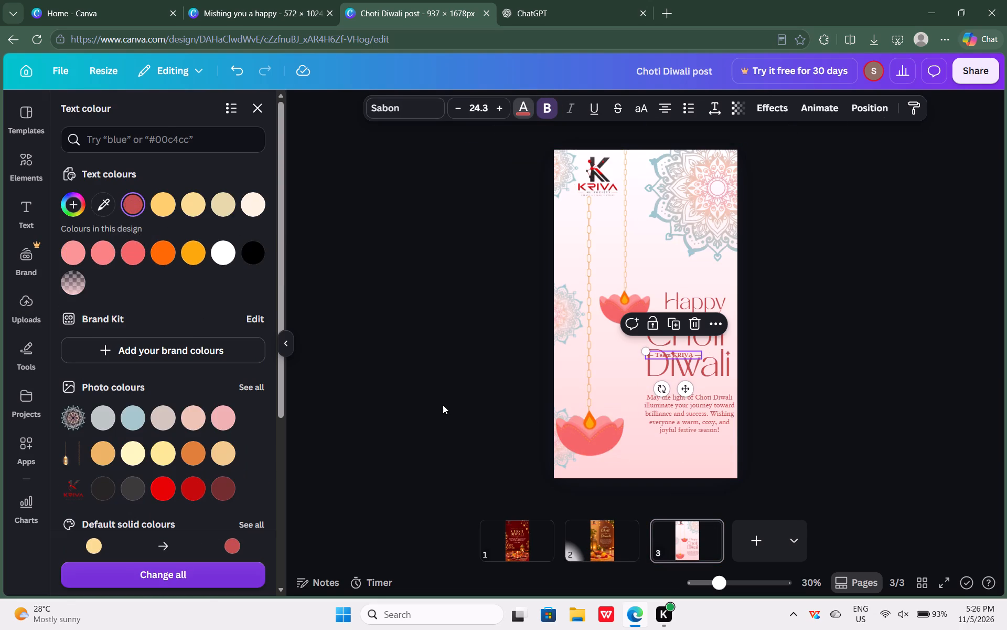
{"action": "left_click", "coordinate": [443, 405]}
Place the "— Team KRIVA —" sign-off centred just beneath the greeting message on page 3.
{"action": "left_click_drag", "start_coordinate": [682, 354], "coordinate": [688, 457]}
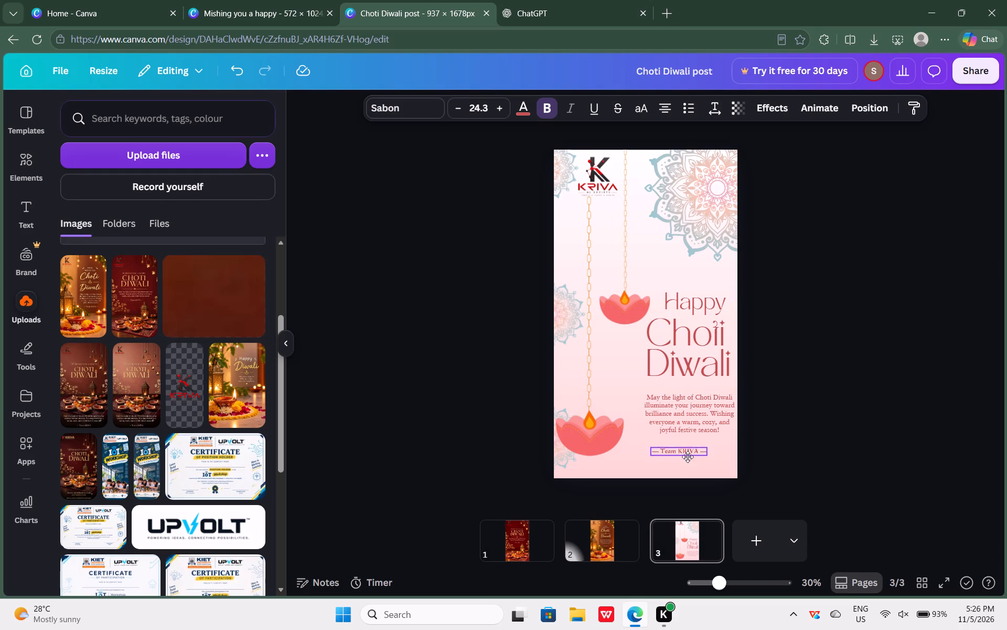
{"action": "left_click_drag", "start_coordinate": [688, 457], "coordinate": [697, 446]}
{"action": "left_click", "coordinate": [853, 463]}
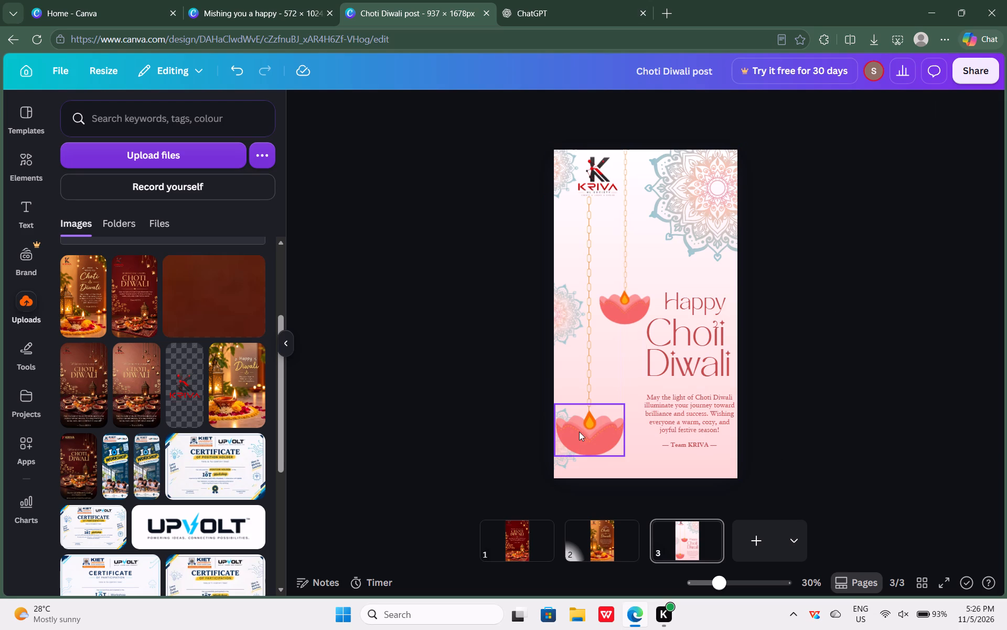
Shorten the longer hanging chain on page 3 and raise the large pink diya to hang from its lower end.
{"action": "left_click", "coordinate": [591, 383]}
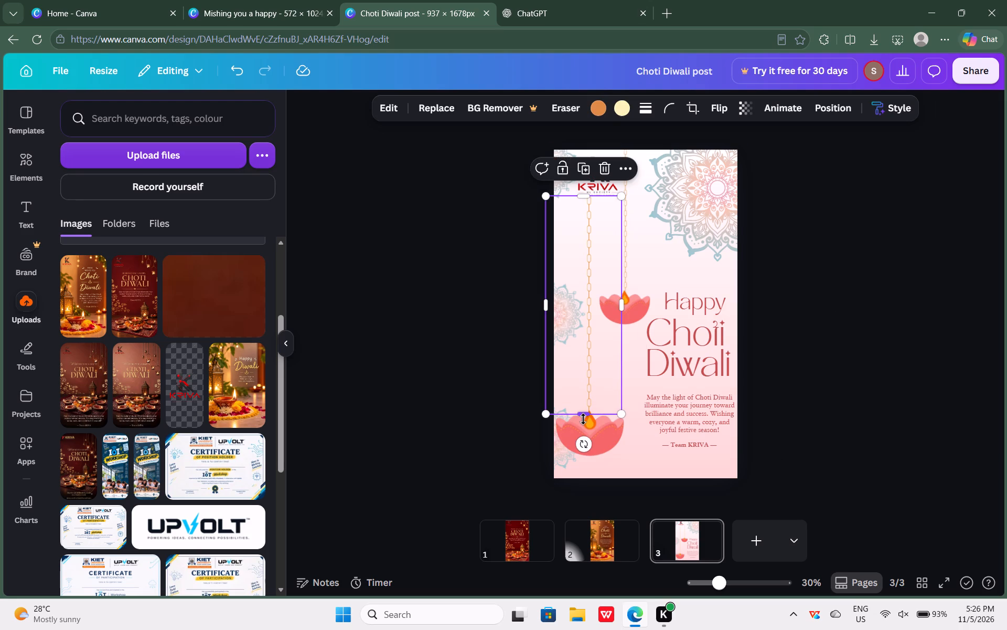
{"action": "left_click_drag", "start_coordinate": [583, 419], "coordinate": [589, 376]}
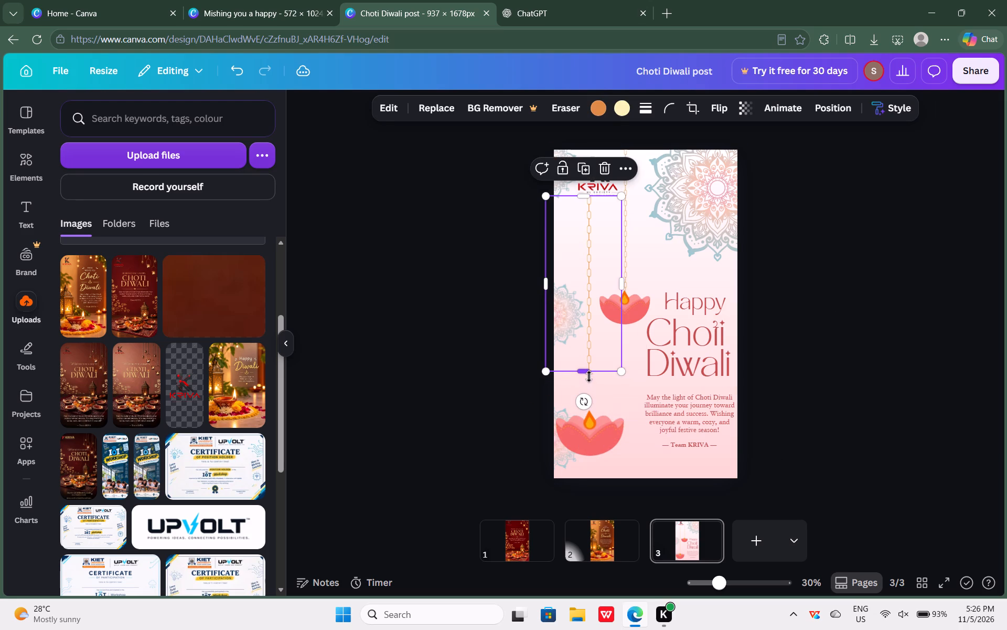
{"action": "left_click_drag", "start_coordinate": [584, 435], "coordinate": [582, 396]}
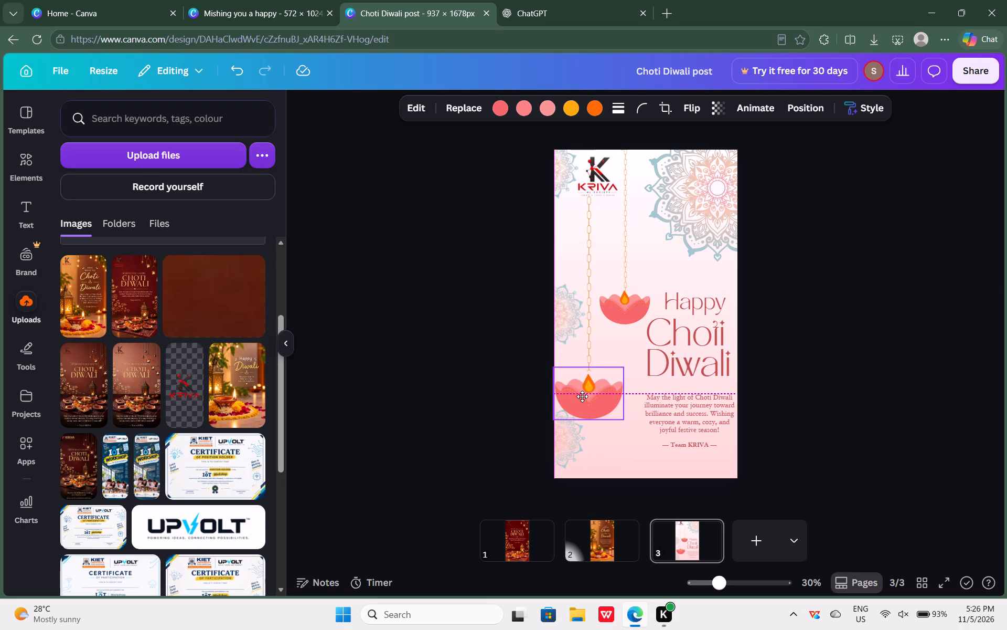
{"action": "left_click_drag", "start_coordinate": [582, 396], "coordinate": [582, 395]}
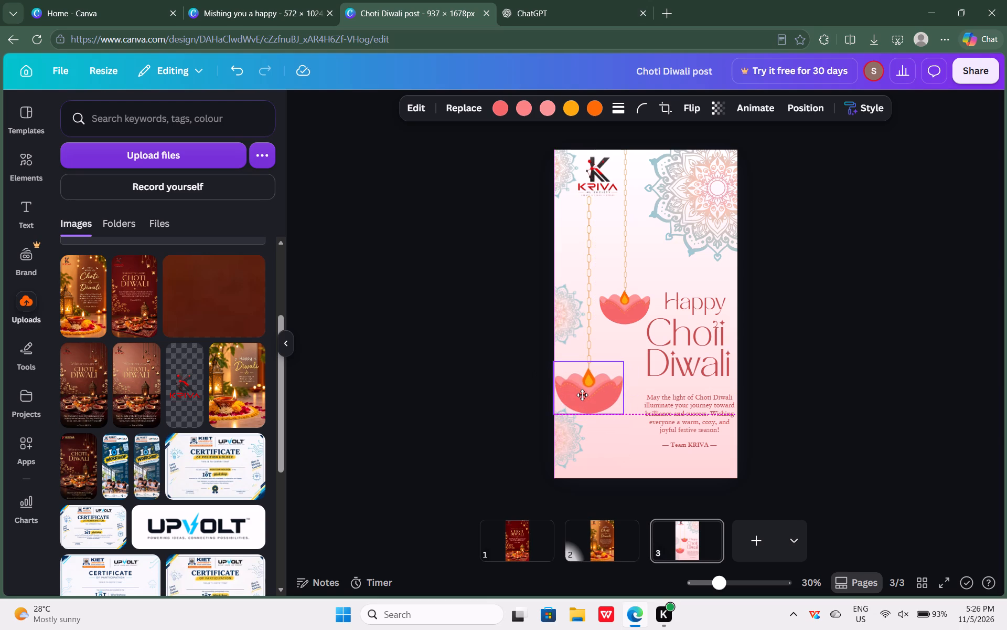
{"action": "left_click_drag", "start_coordinate": [582, 395], "coordinate": [584, 394]}
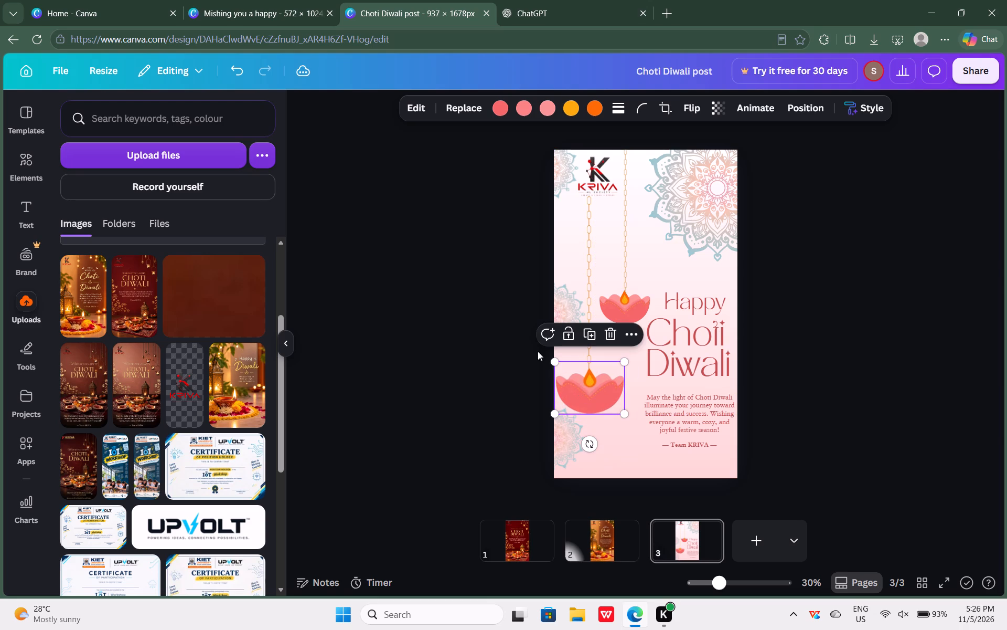
{"action": "left_click", "coordinate": [484, 333]}
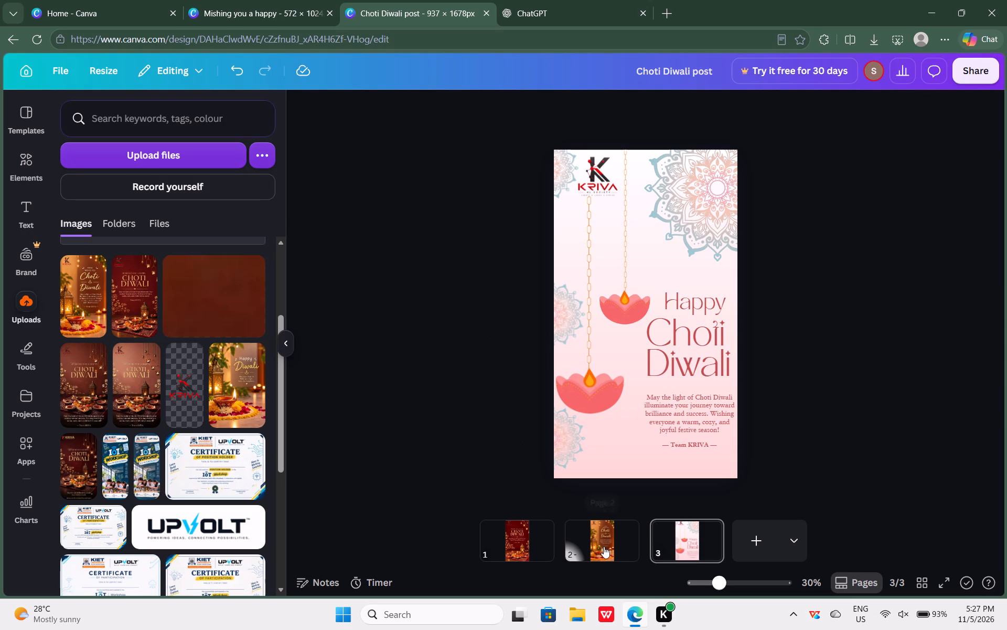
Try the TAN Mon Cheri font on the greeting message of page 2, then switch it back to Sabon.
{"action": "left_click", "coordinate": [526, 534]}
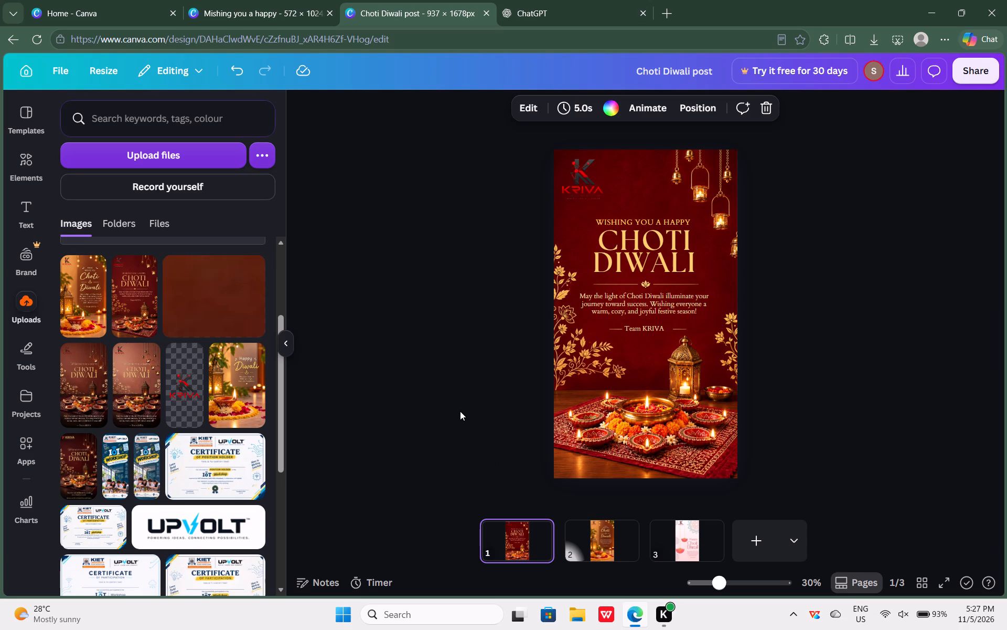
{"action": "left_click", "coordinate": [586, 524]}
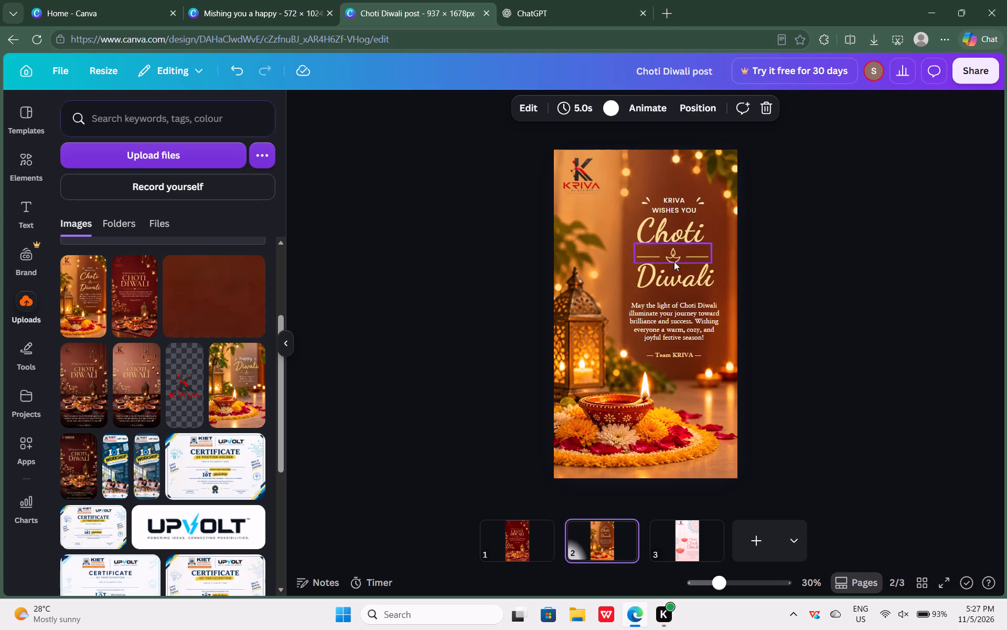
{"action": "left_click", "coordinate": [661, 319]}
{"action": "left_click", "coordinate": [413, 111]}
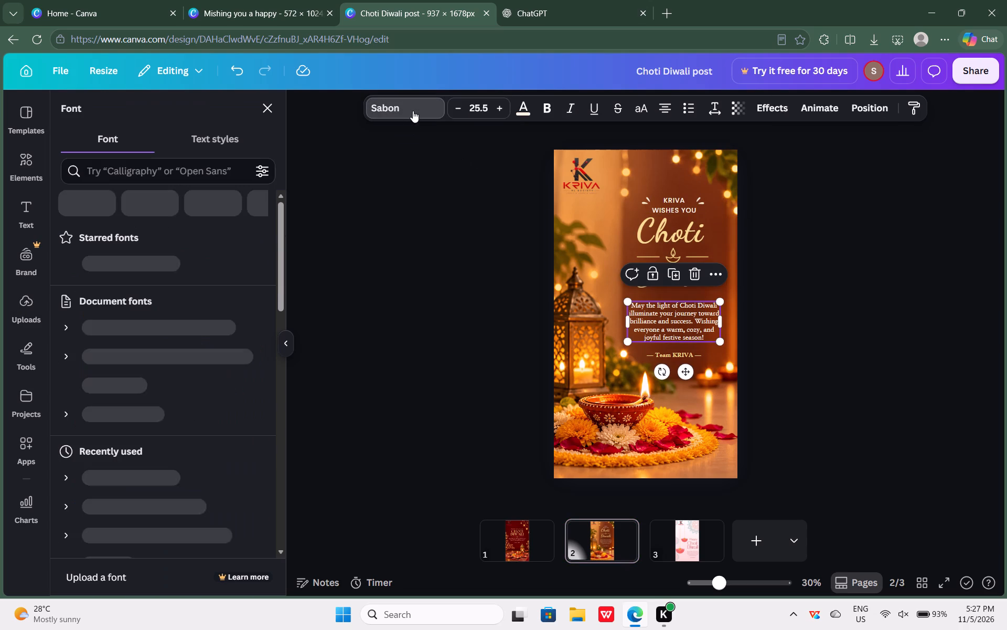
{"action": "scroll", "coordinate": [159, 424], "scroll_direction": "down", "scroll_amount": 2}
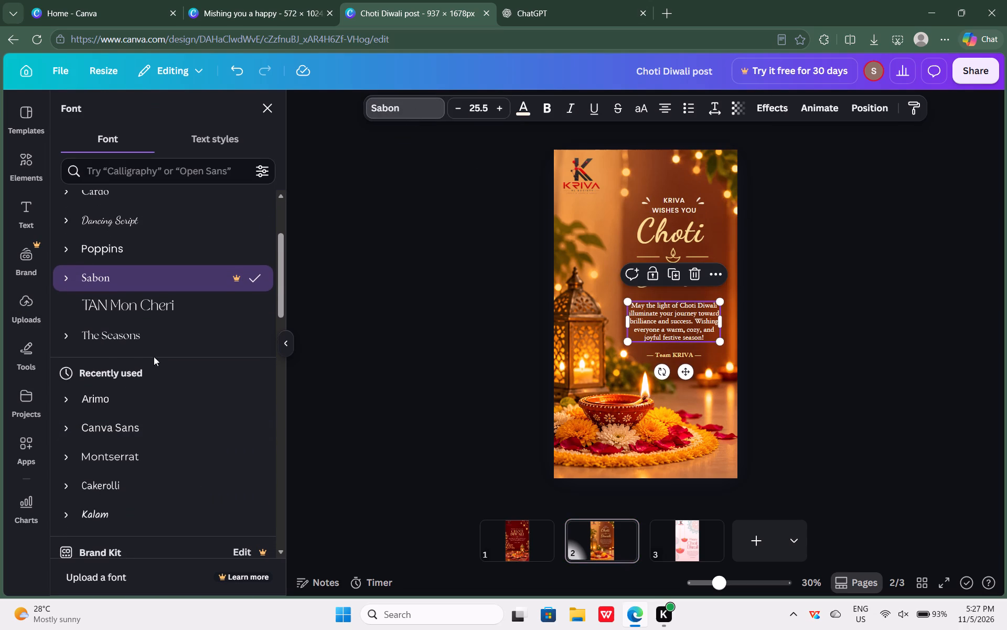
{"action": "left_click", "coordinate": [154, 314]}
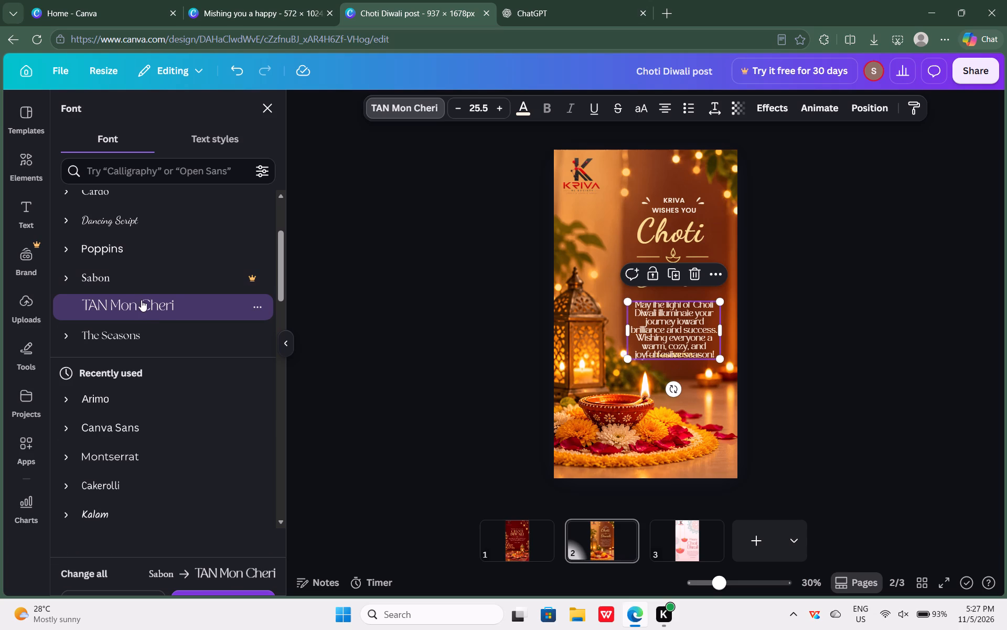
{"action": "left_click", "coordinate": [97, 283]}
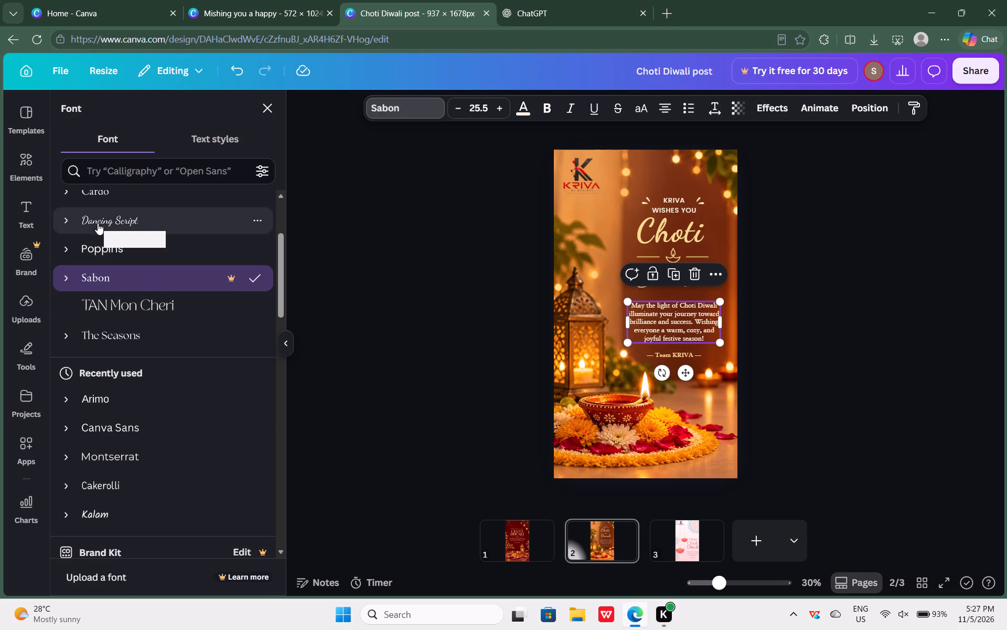
Try Dancing Script on the greeting message of page 2, then set its font to Kalam.
{"action": "scroll", "coordinate": [98, 233], "scroll_direction": "up", "scroll_amount": 1}
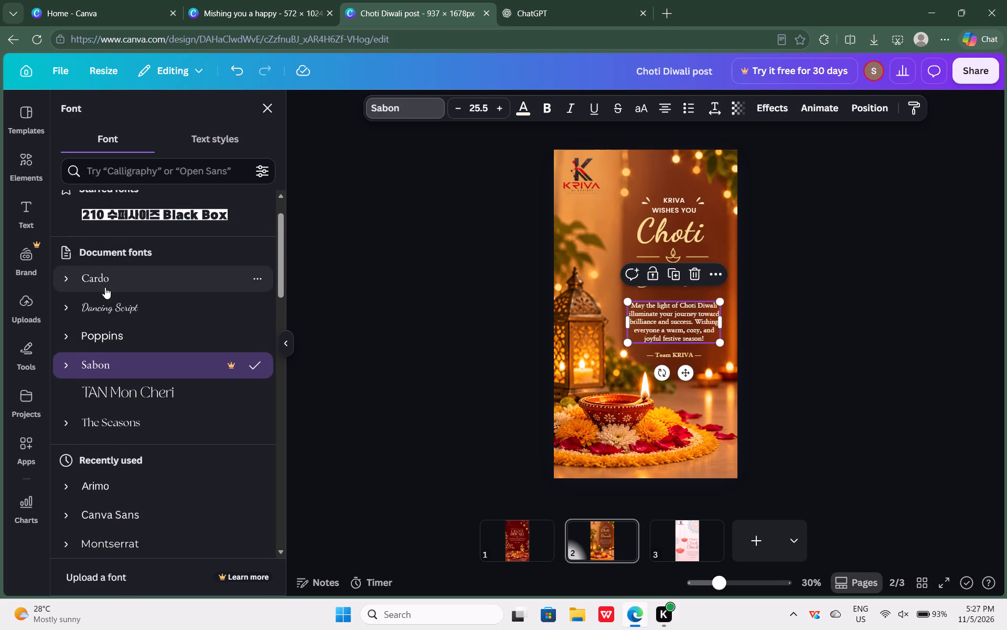
{"action": "left_click", "coordinate": [103, 309]}
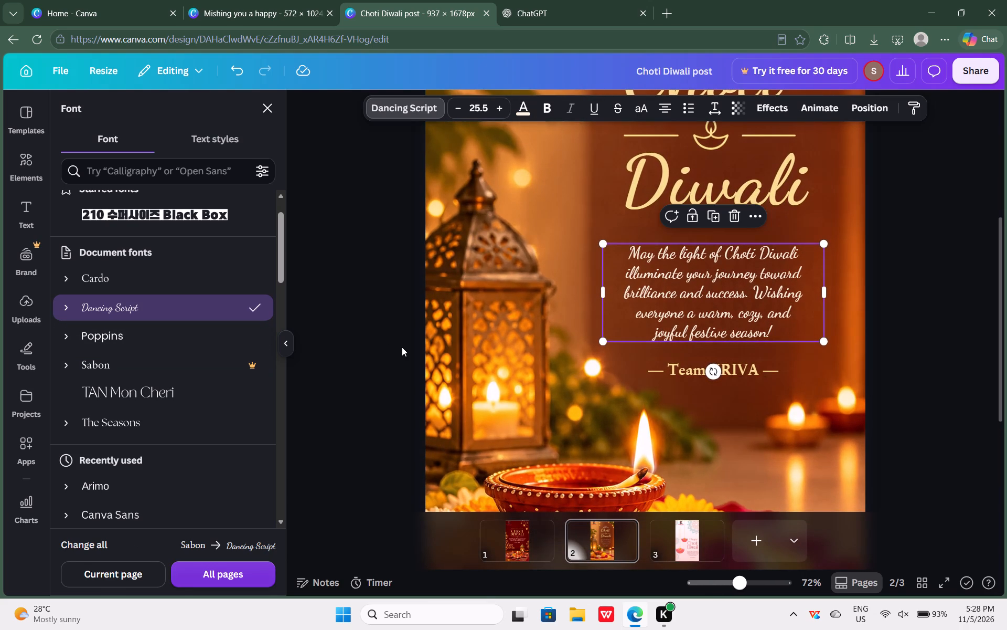
{"action": "scroll", "coordinate": [193, 486], "scroll_direction": "down", "scroll_amount": 3}
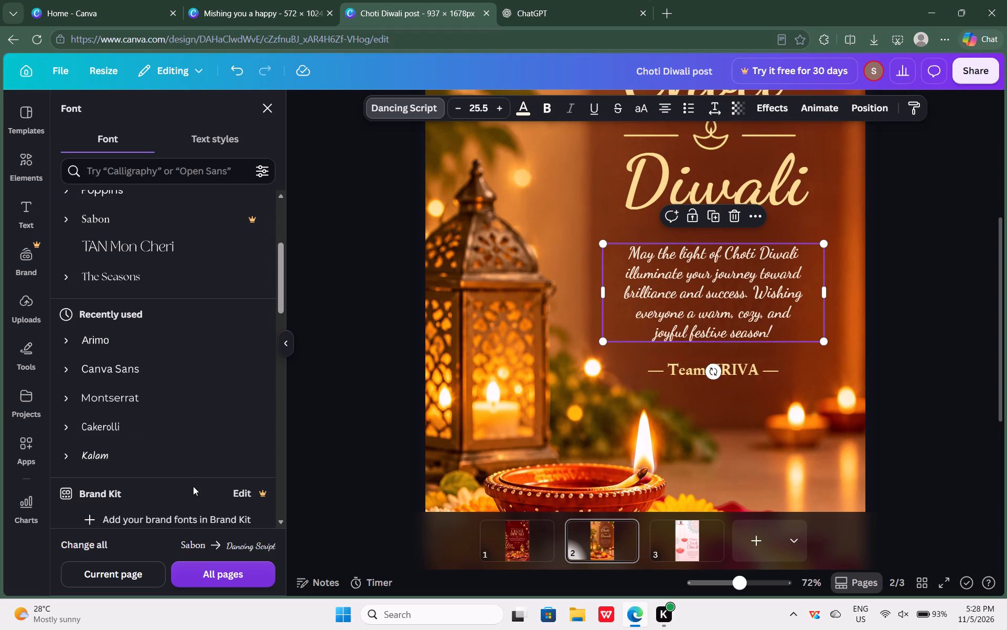
{"action": "left_click", "coordinate": [101, 444]}
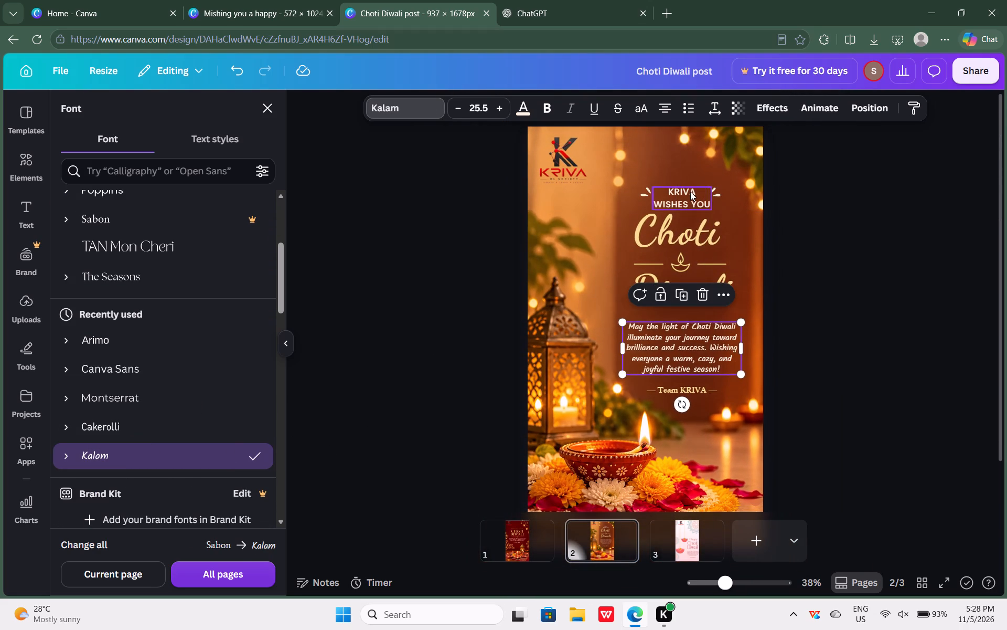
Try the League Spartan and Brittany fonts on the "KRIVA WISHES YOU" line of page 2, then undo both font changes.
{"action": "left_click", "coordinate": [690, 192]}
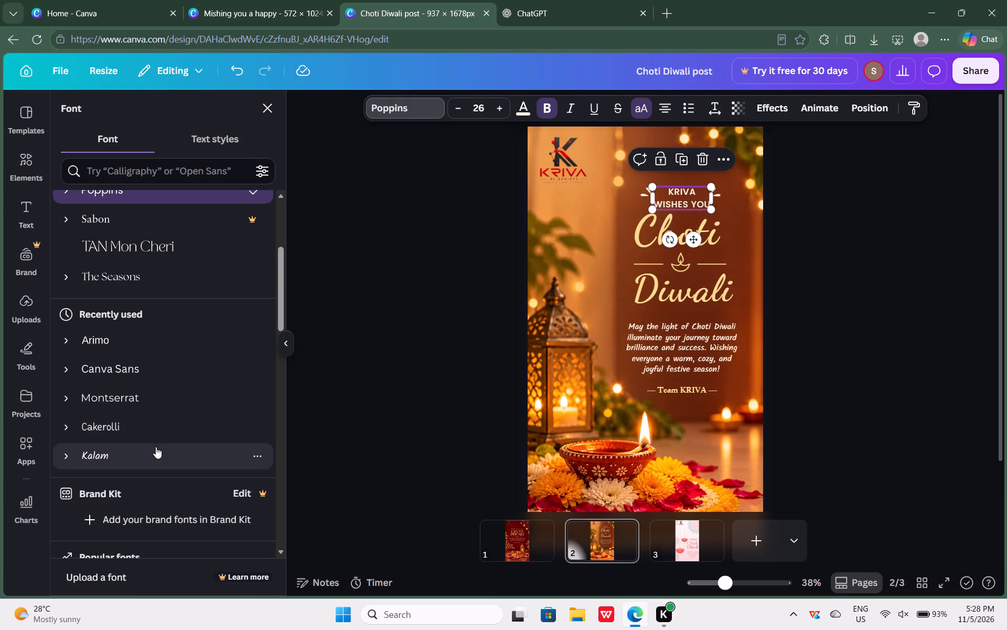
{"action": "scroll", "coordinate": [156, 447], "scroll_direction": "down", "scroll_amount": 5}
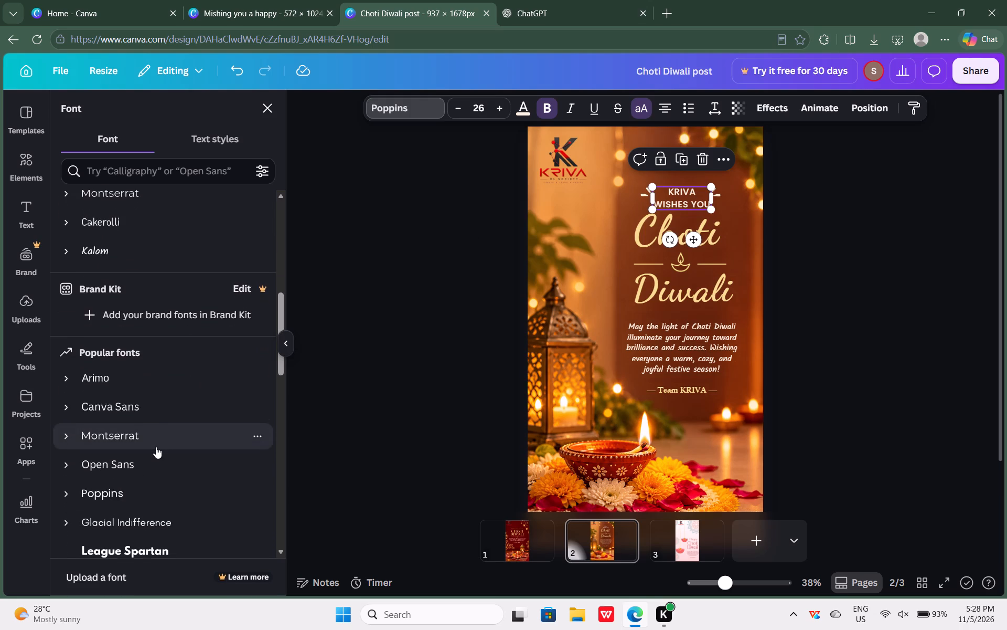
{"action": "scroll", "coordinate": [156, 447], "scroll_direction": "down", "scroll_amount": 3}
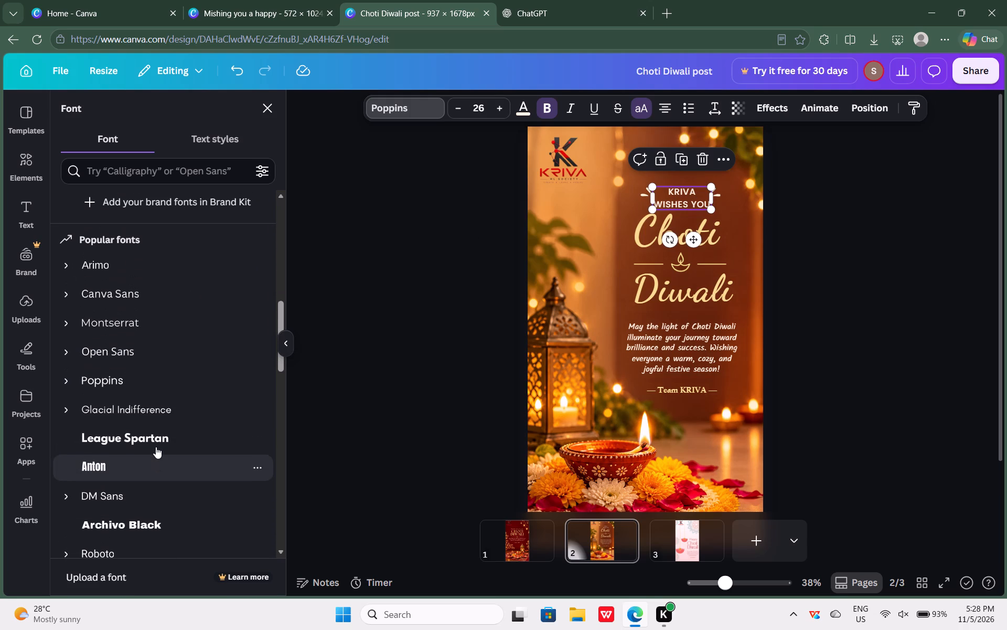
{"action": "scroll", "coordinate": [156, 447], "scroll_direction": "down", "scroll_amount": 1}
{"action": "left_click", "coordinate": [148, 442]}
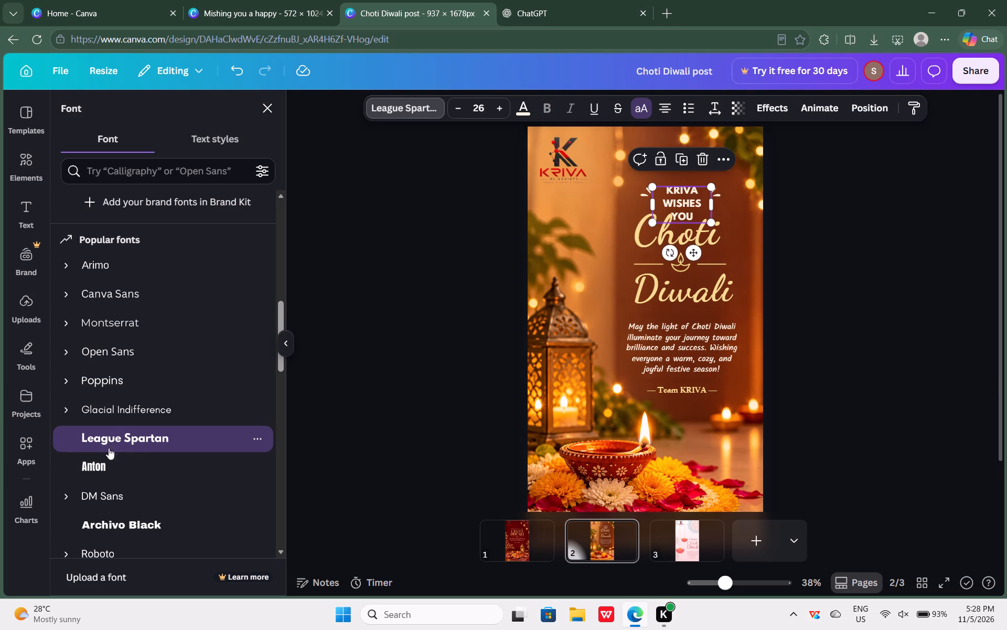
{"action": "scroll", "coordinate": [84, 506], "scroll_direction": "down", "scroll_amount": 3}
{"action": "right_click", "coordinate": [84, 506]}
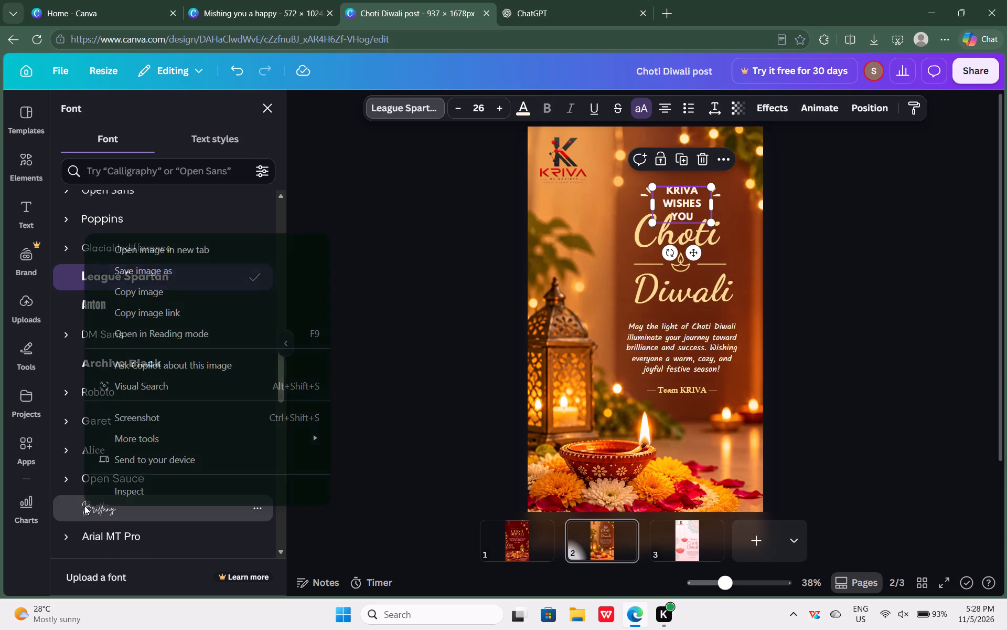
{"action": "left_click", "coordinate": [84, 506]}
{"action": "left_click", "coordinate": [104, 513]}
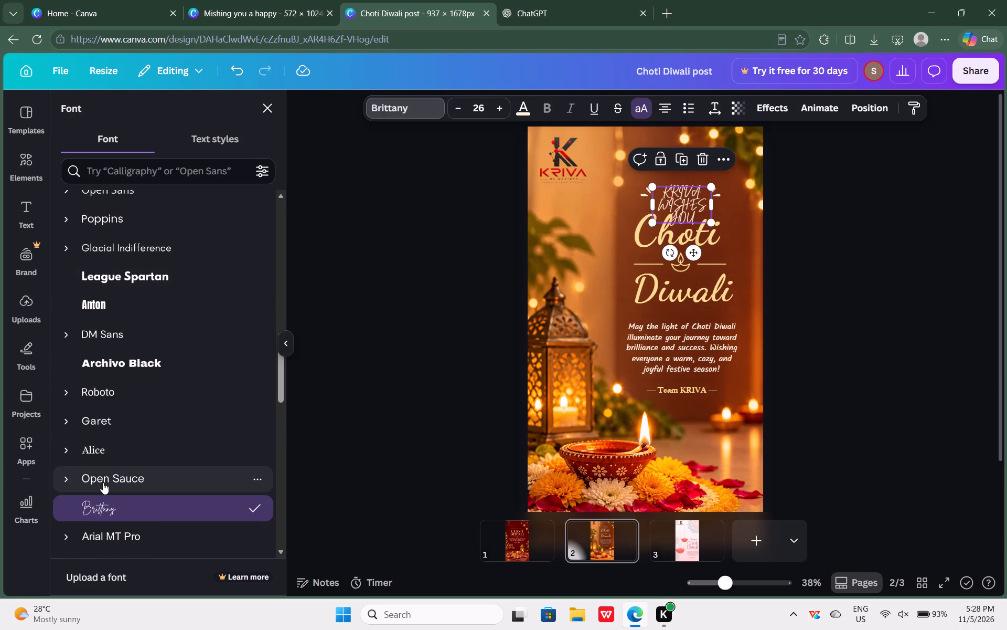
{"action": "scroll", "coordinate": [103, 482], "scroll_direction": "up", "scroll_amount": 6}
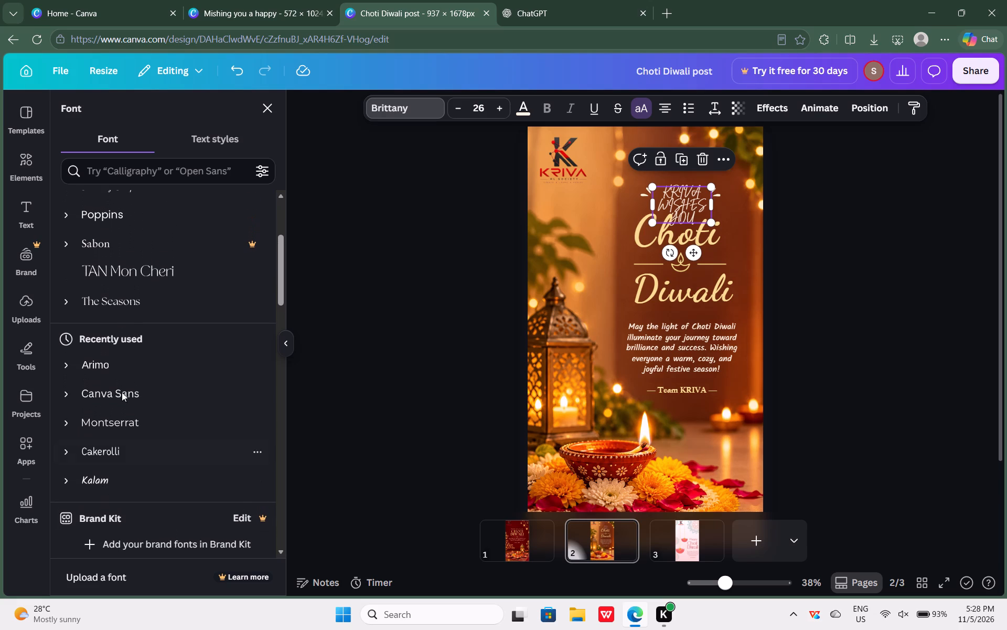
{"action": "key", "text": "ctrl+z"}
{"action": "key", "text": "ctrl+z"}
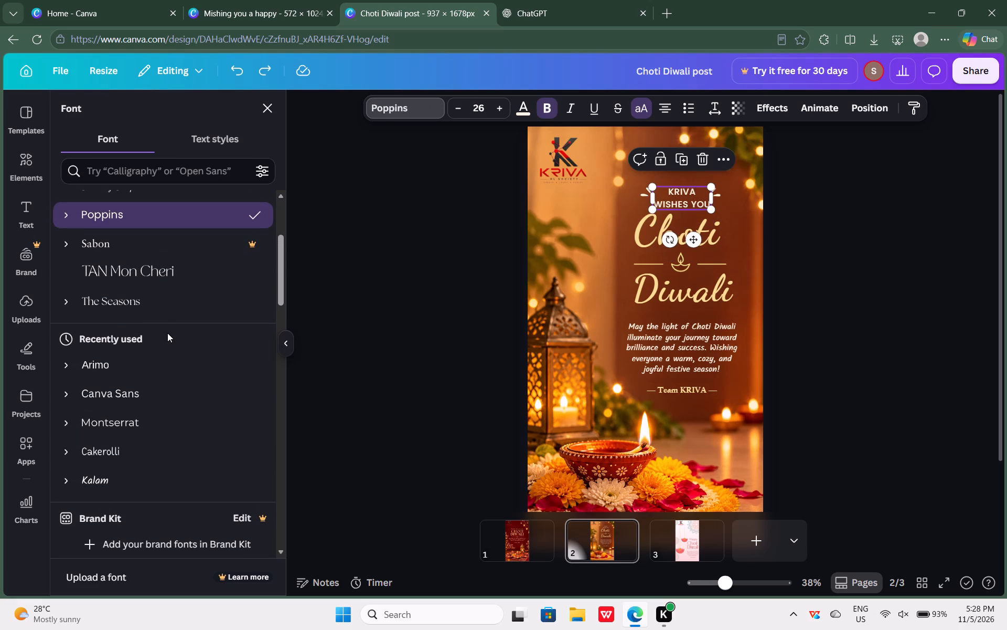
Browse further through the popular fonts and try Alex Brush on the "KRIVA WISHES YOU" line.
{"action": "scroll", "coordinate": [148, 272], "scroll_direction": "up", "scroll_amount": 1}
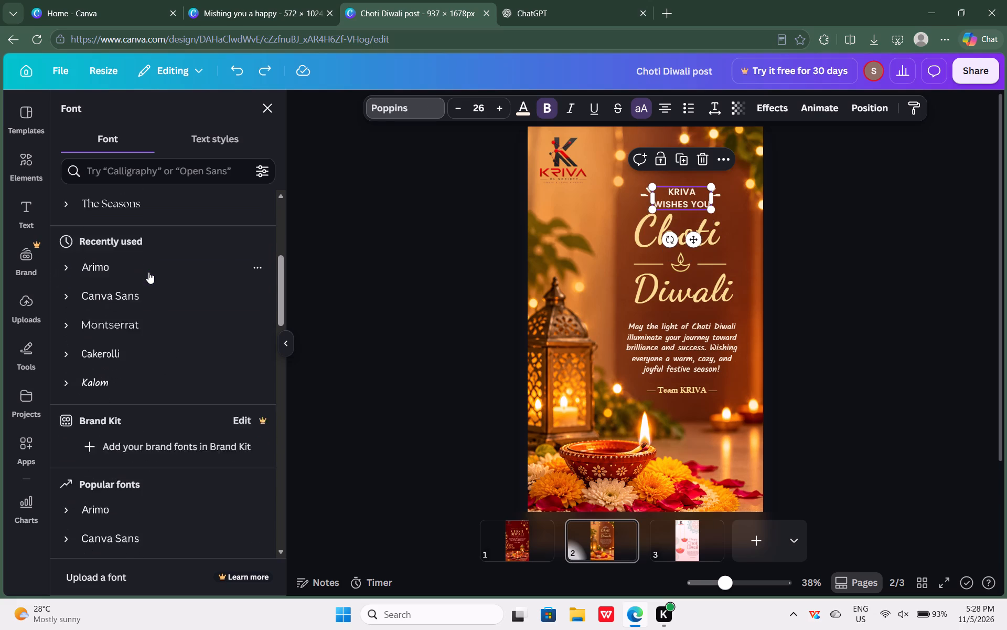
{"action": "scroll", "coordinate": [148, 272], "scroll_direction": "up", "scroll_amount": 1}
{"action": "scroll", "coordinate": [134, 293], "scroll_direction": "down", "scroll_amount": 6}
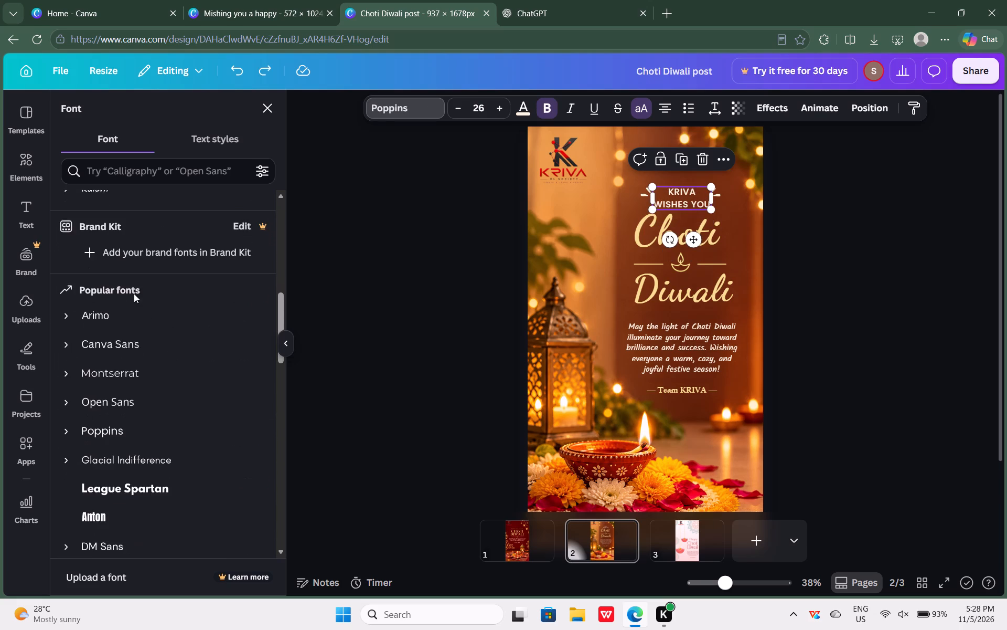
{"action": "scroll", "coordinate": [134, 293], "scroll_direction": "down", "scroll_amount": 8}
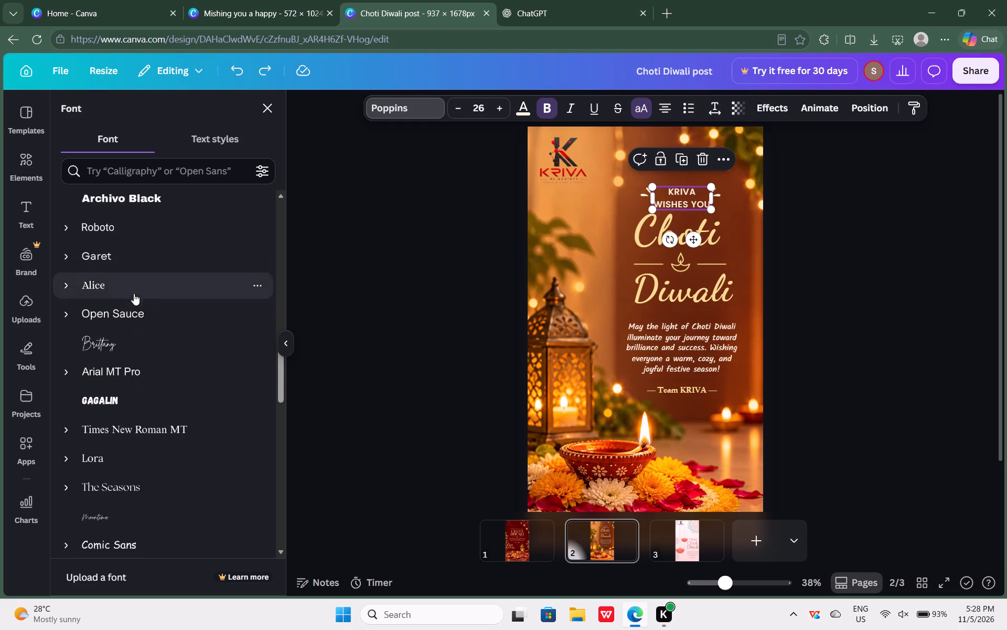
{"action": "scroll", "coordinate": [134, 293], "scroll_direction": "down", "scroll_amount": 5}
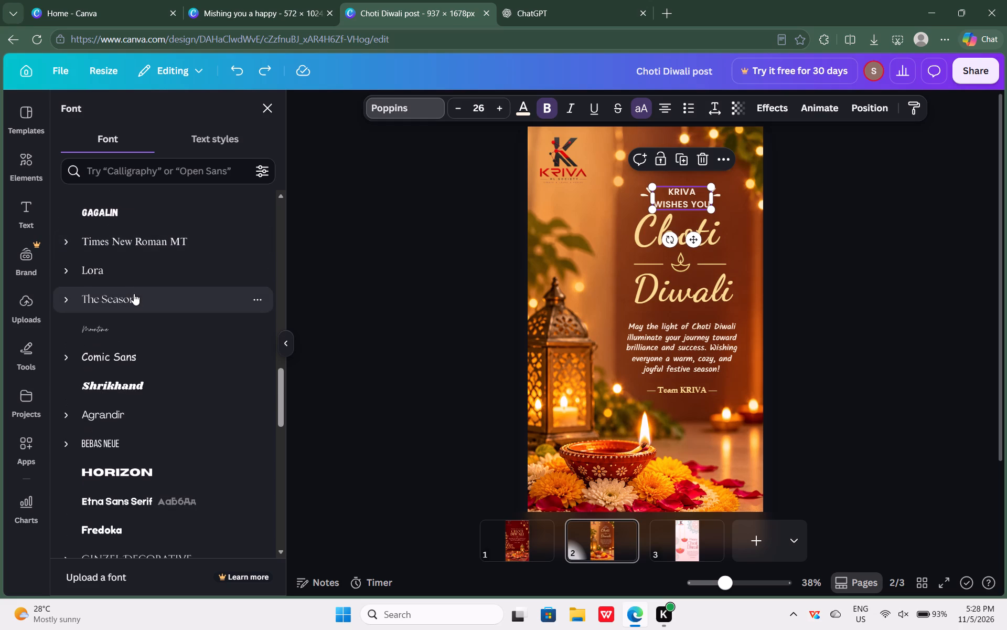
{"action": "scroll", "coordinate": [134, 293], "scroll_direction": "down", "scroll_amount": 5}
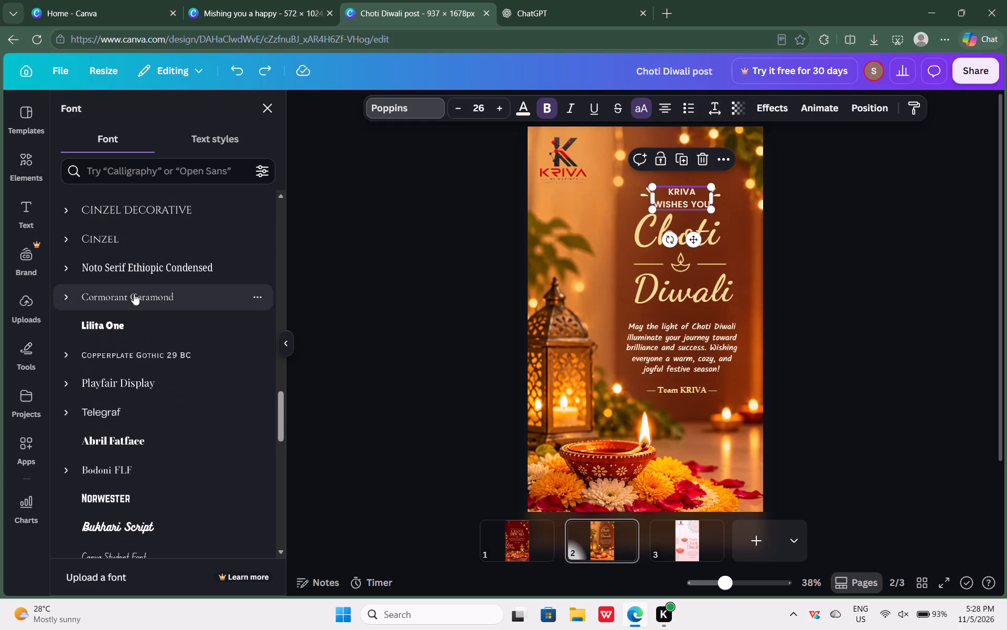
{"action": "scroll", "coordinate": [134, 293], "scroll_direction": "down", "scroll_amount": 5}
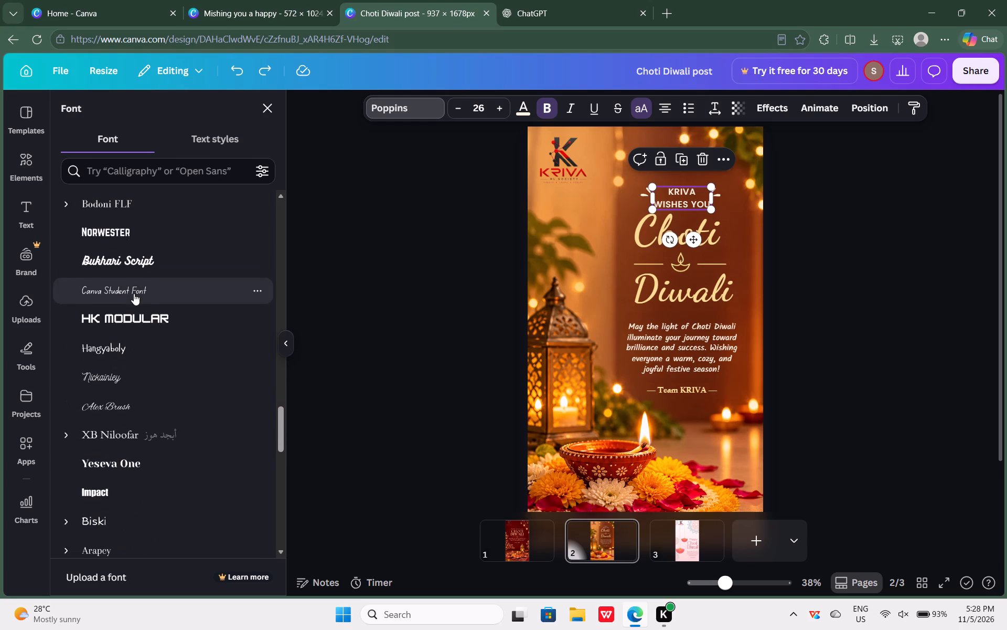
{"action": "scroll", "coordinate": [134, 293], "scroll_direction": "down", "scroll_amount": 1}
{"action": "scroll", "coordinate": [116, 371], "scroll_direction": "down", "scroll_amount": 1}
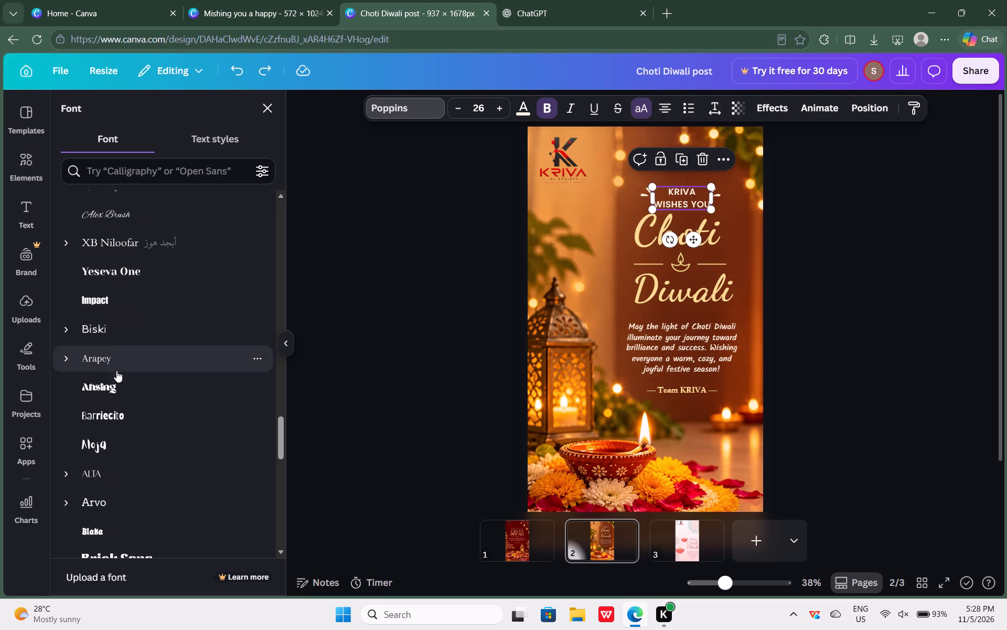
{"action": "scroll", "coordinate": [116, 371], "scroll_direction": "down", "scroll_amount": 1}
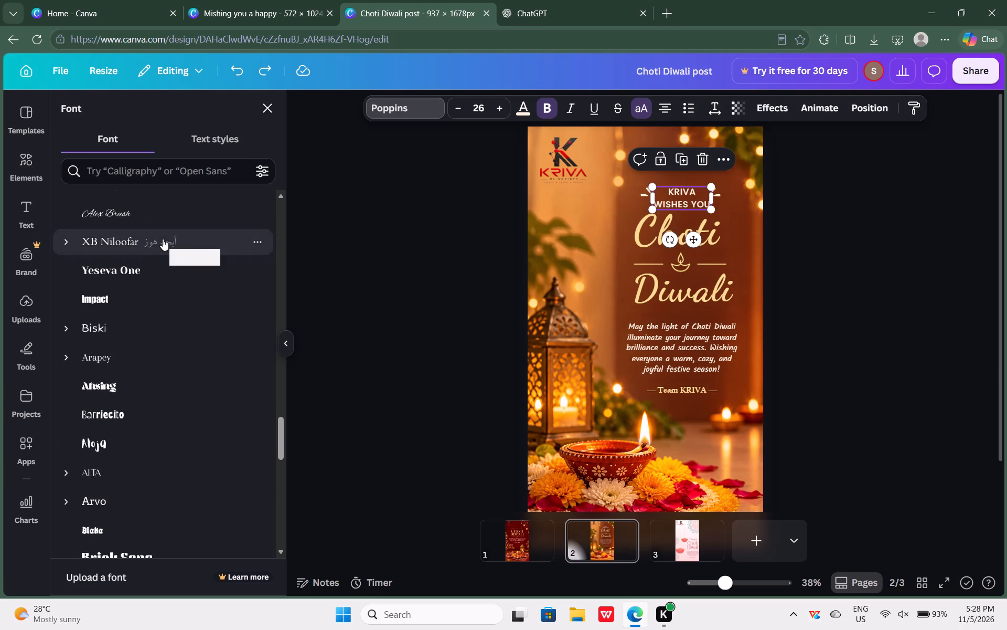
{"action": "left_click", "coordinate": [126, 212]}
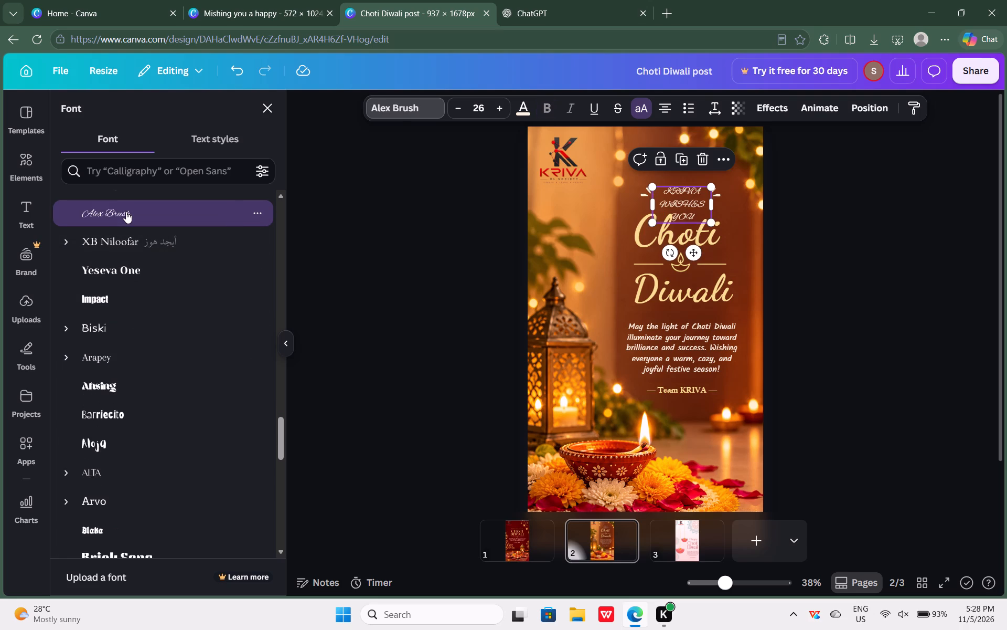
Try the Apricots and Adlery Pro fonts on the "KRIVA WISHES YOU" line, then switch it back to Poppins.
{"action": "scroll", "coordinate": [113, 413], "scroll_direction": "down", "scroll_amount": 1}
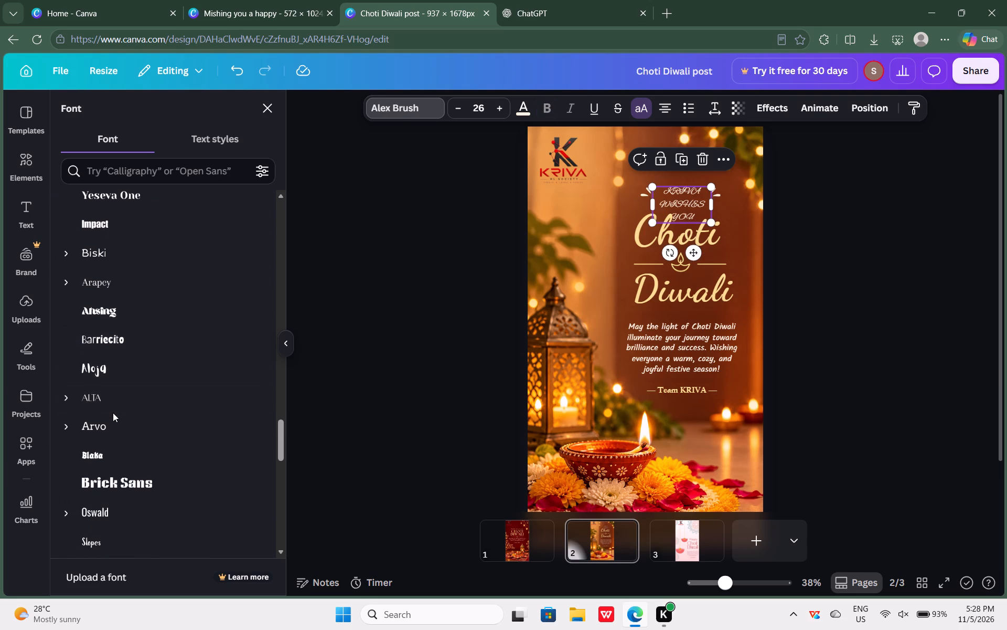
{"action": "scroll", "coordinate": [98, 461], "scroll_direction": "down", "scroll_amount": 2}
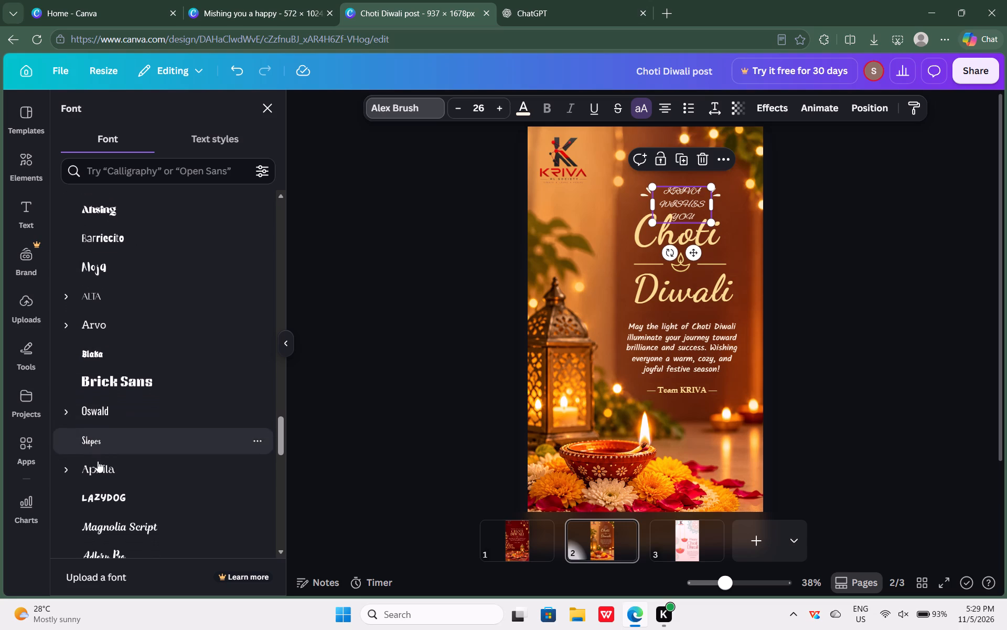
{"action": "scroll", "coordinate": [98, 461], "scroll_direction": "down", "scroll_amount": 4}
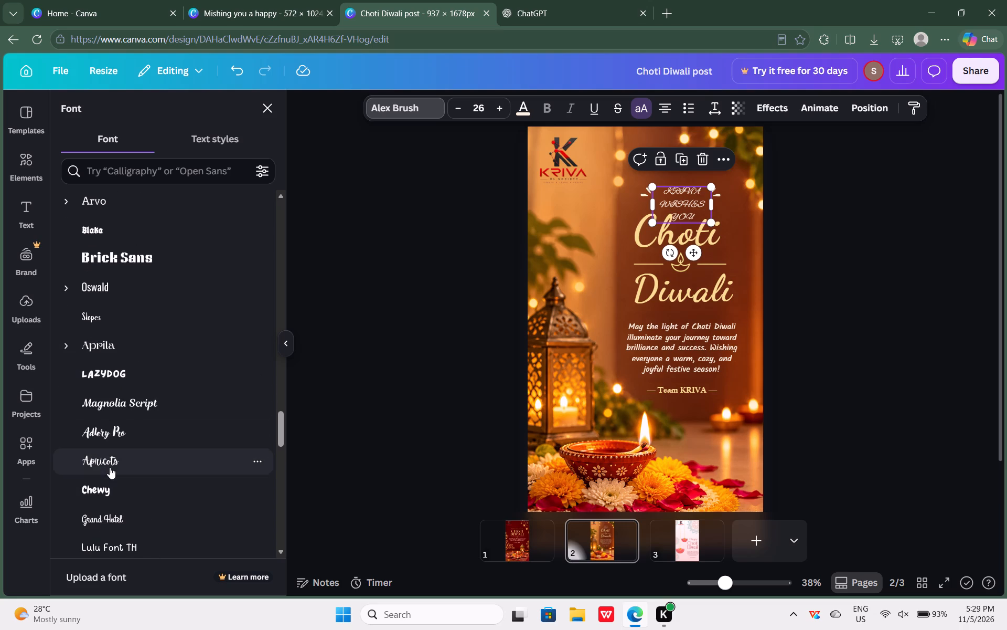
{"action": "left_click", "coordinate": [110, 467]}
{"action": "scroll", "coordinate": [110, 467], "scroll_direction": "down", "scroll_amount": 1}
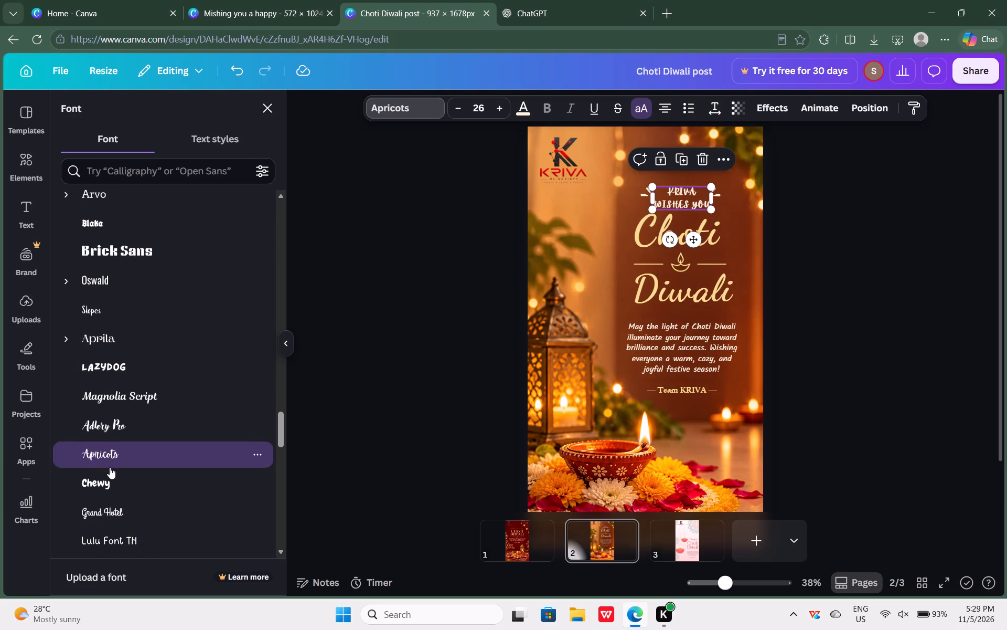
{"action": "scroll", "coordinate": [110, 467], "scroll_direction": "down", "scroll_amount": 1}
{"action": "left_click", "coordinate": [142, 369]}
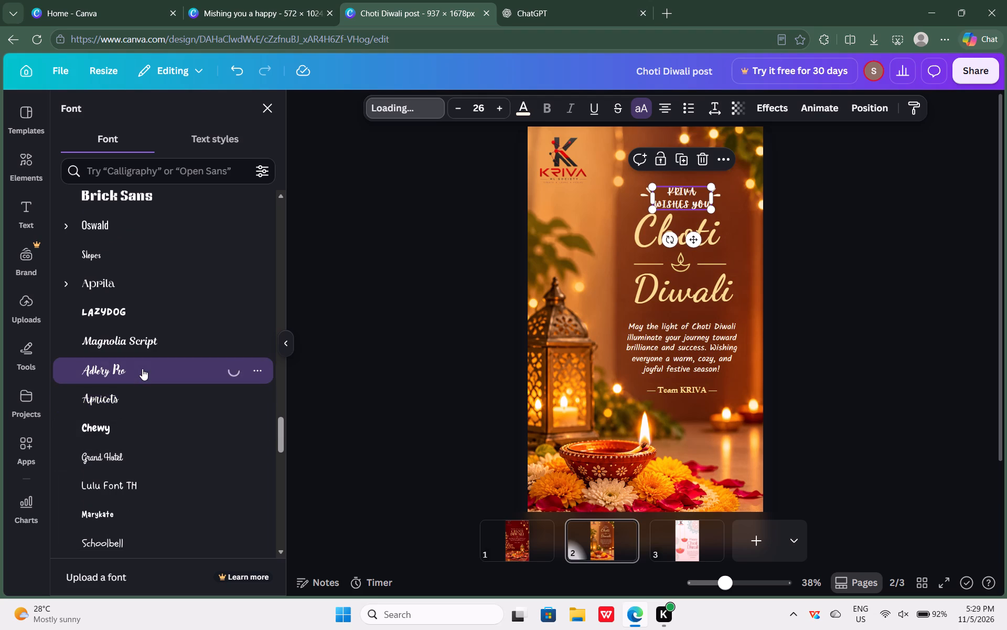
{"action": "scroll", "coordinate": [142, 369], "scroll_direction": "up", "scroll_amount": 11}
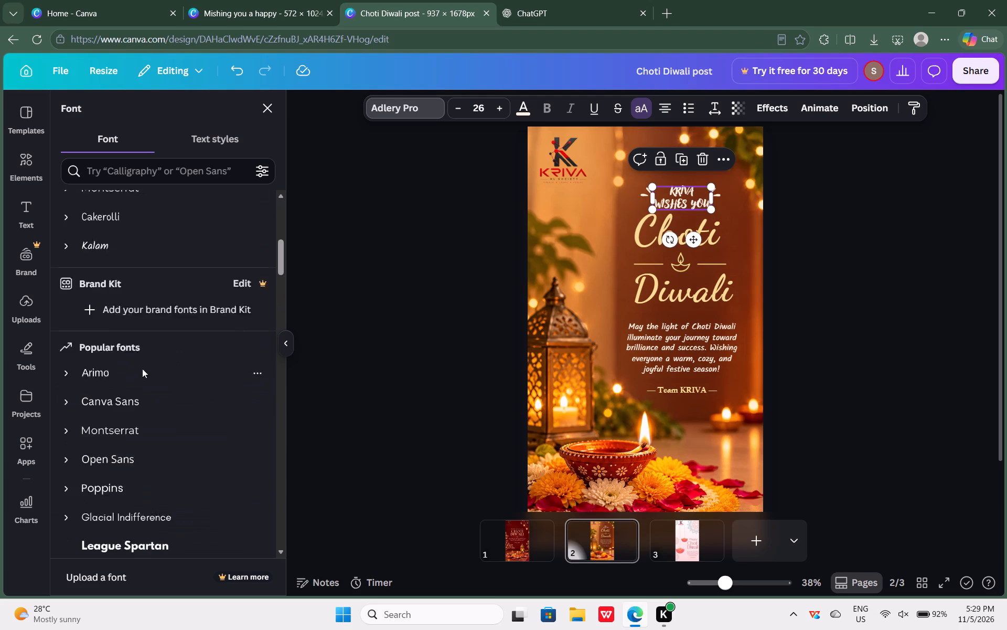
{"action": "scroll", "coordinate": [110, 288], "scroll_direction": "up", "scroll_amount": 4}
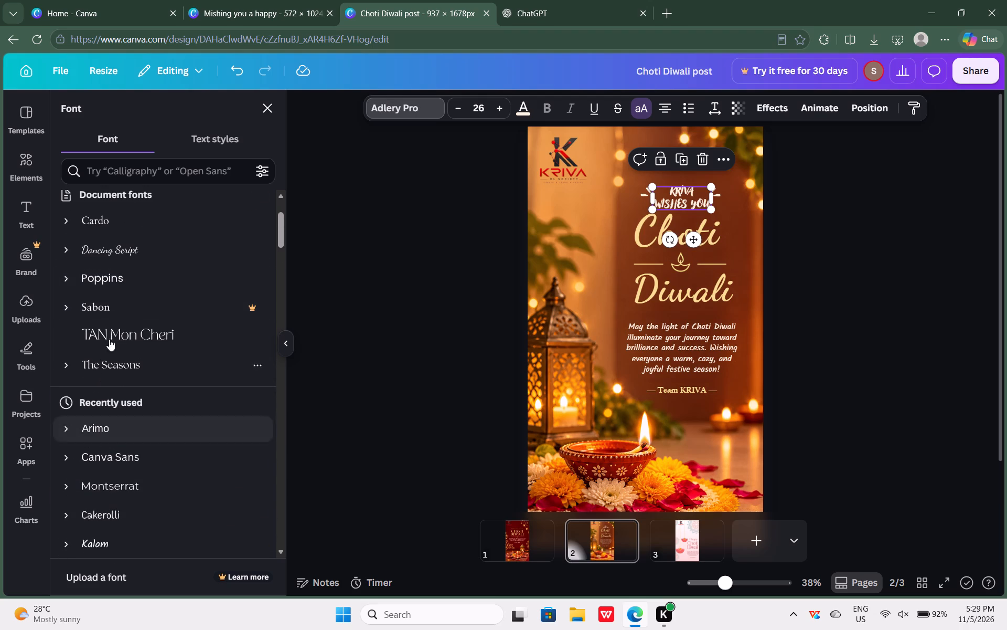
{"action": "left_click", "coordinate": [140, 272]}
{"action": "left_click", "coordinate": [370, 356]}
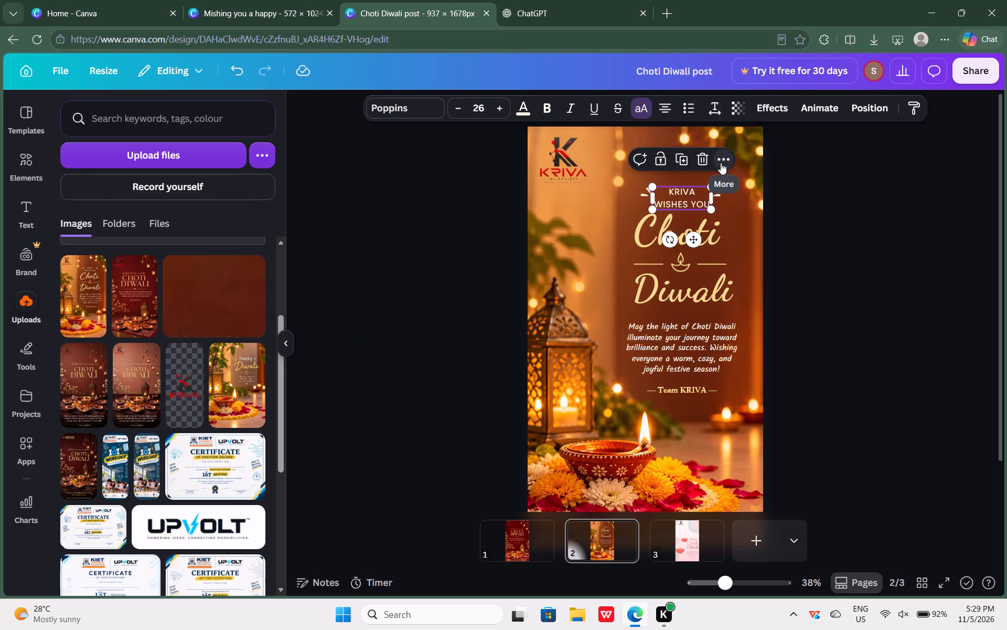
Set the "KRIVA WISHES YOU" line on page 2 to the SemiBold weight of Poppins.
{"action": "left_click", "coordinate": [688, 199]}
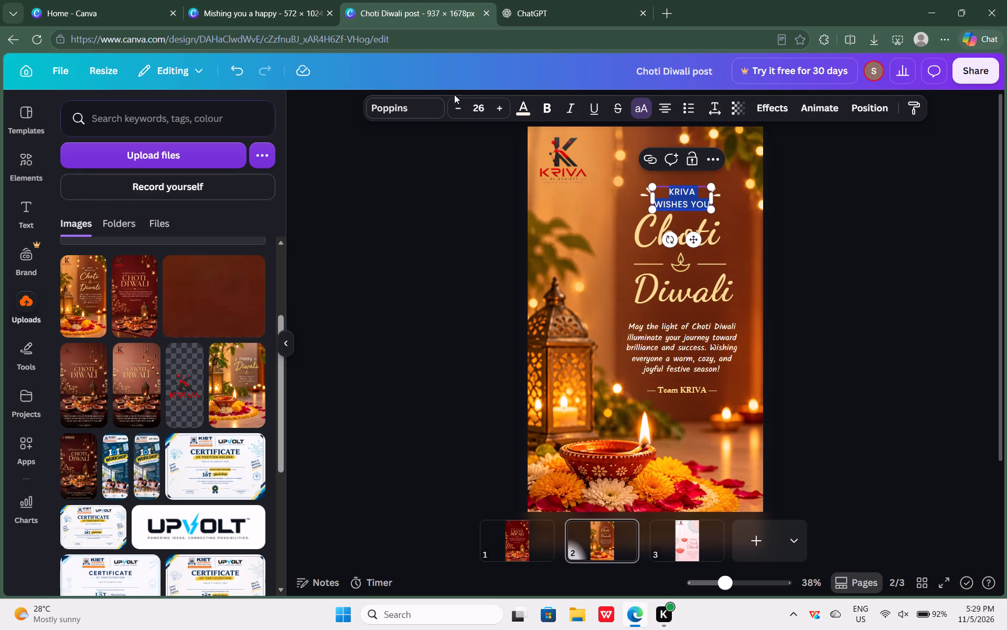
{"action": "left_click", "coordinate": [393, 113]}
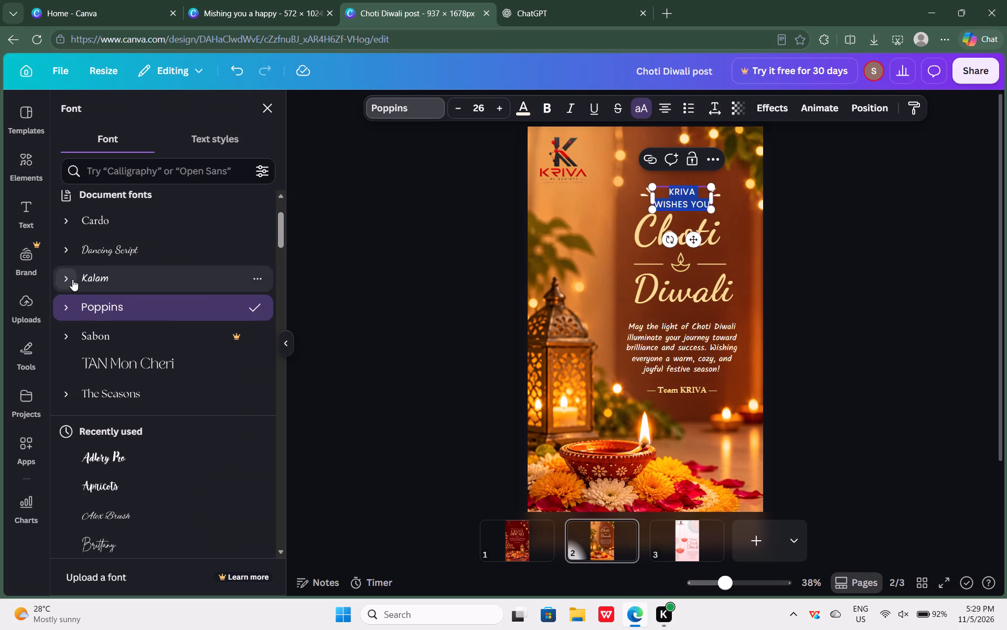
{"action": "left_click", "coordinate": [60, 309]}
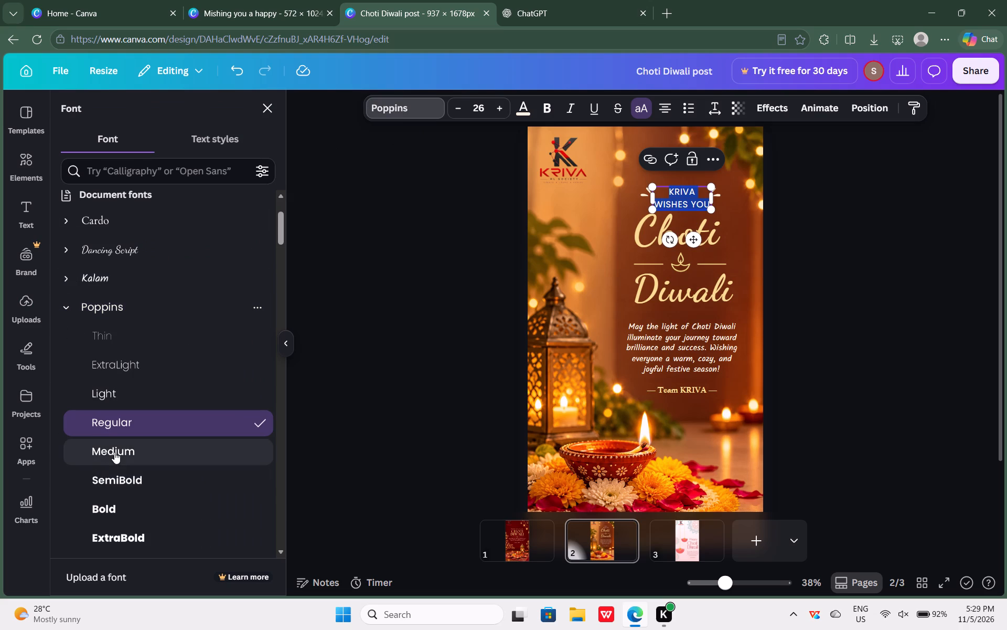
{"action": "left_click", "coordinate": [114, 452]}
{"action": "left_click", "coordinate": [115, 474]}
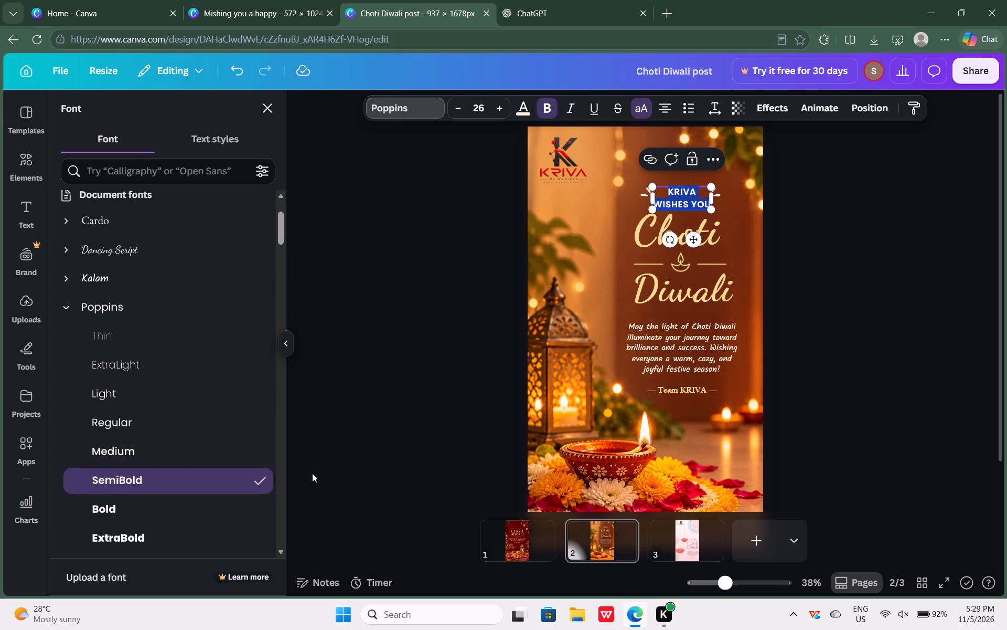
{"action": "left_click", "coordinate": [312, 473]}
{"action": "left_click", "coordinate": [312, 473]}
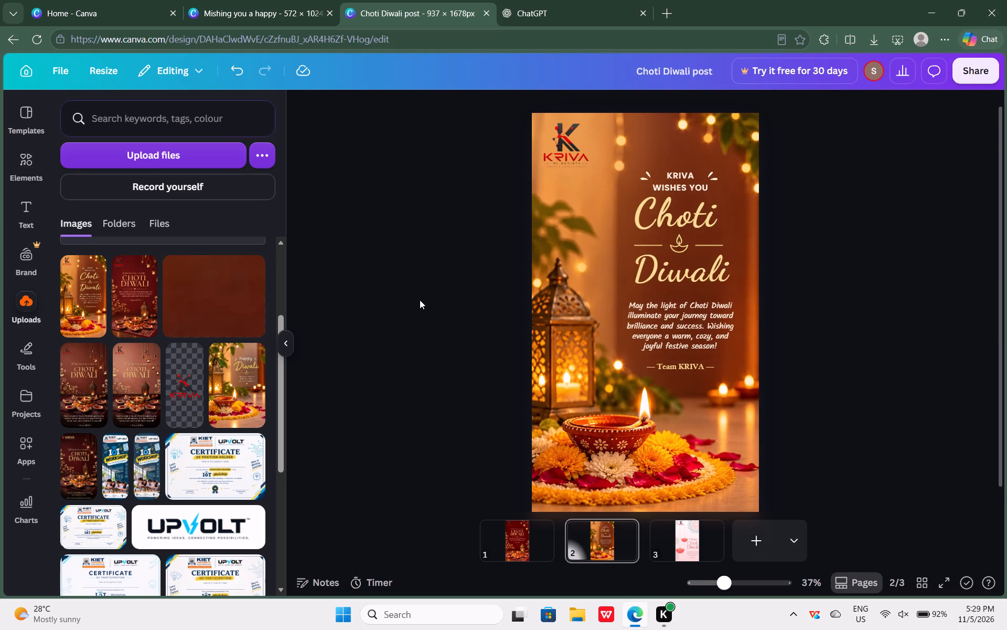
Enlarge the message paragraph on page 2 to about size 28.4 and position it between "Diwali" and the sign-off.
{"action": "left_click", "coordinate": [712, 321]}
{"action": "left_click_drag", "start_coordinate": [625, 298], "coordinate": [624, 297]}
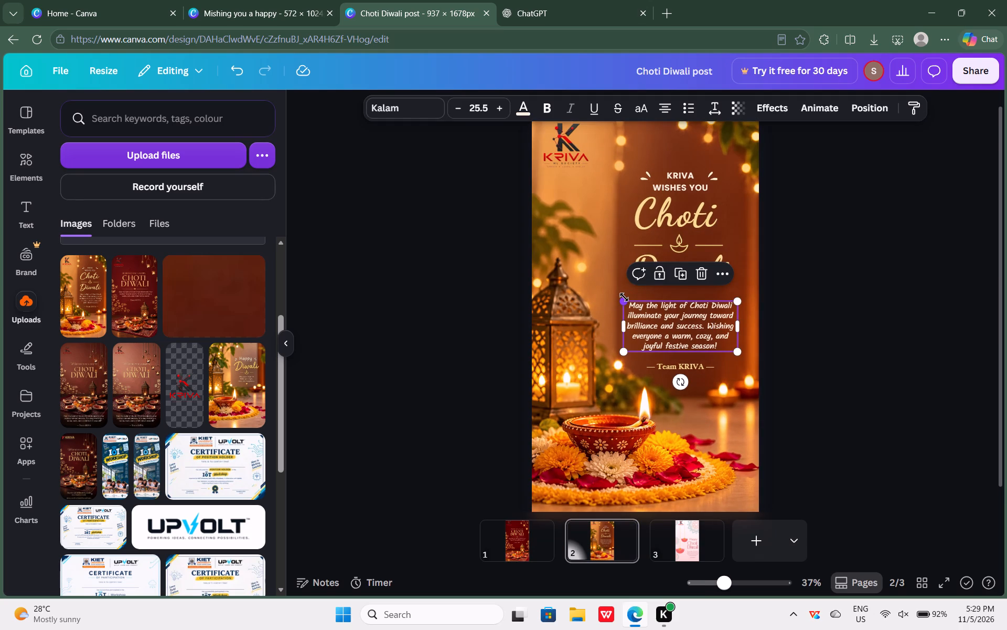
{"action": "left_click_drag", "start_coordinate": [624, 297], "coordinate": [614, 287]}
{"action": "left_click_drag", "start_coordinate": [655, 327], "coordinate": [664, 327]}
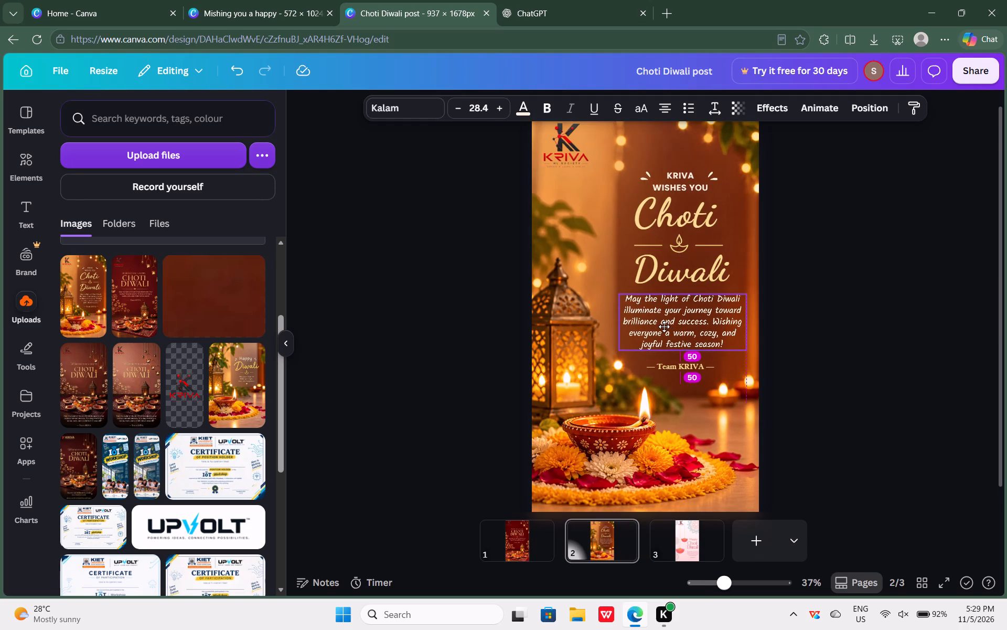
{"action": "left_click_drag", "start_coordinate": [664, 327], "coordinate": [664, 328]}
Shift the "— Team KRIVA —" sign-off slightly to the right beneath the message.
{"action": "left_click_drag", "start_coordinate": [678, 372], "coordinate": [679, 372]}
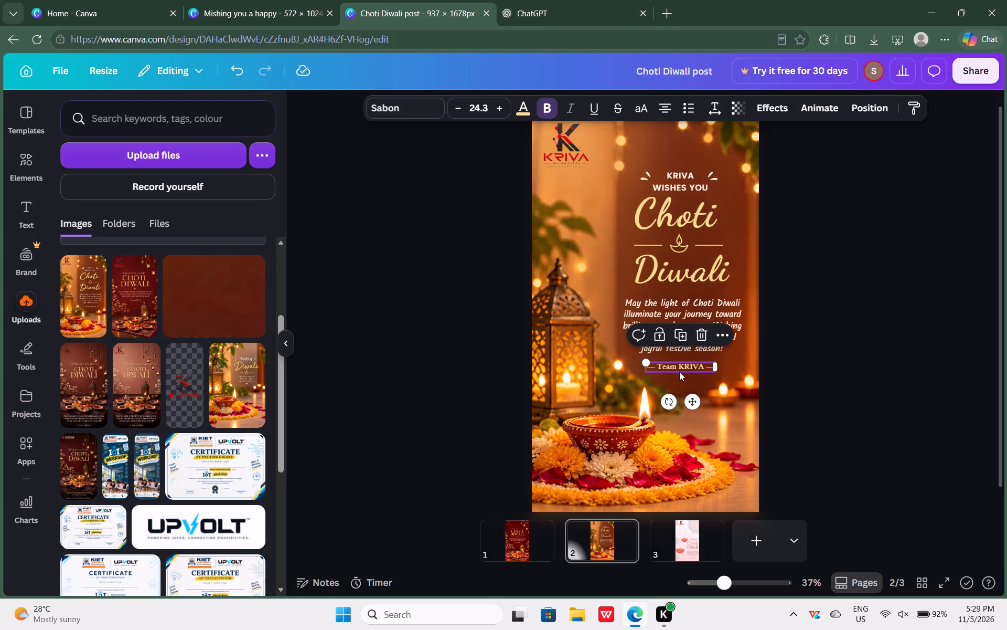
{"action": "left_click_drag", "start_coordinate": [679, 372], "coordinate": [684, 372]}
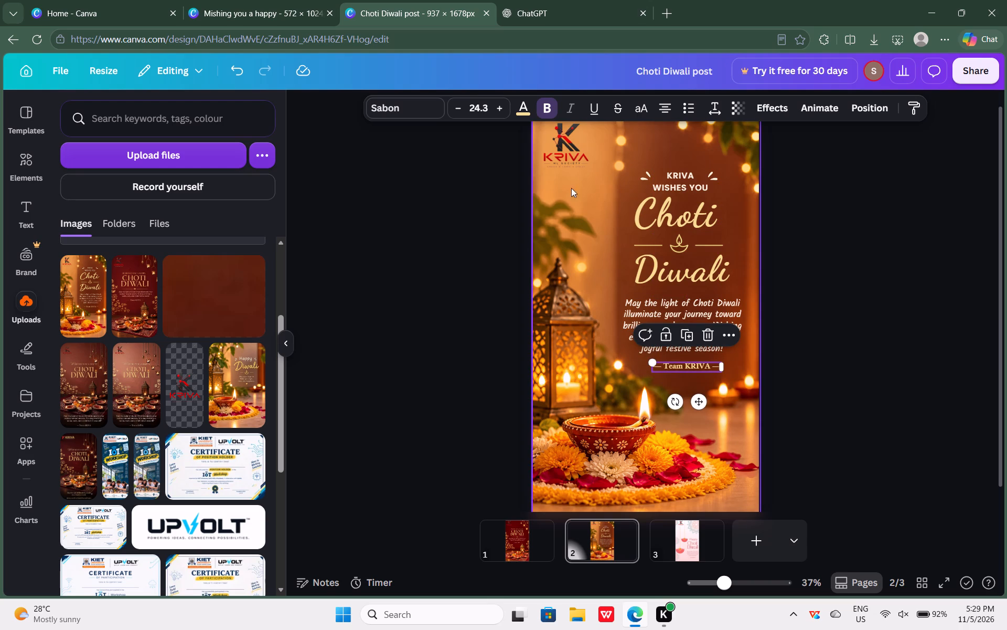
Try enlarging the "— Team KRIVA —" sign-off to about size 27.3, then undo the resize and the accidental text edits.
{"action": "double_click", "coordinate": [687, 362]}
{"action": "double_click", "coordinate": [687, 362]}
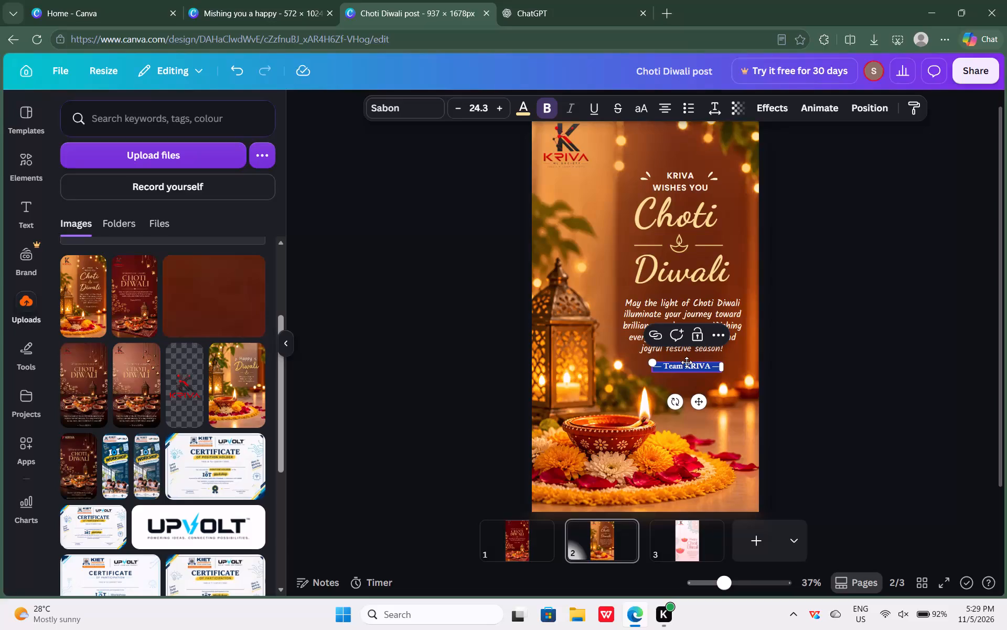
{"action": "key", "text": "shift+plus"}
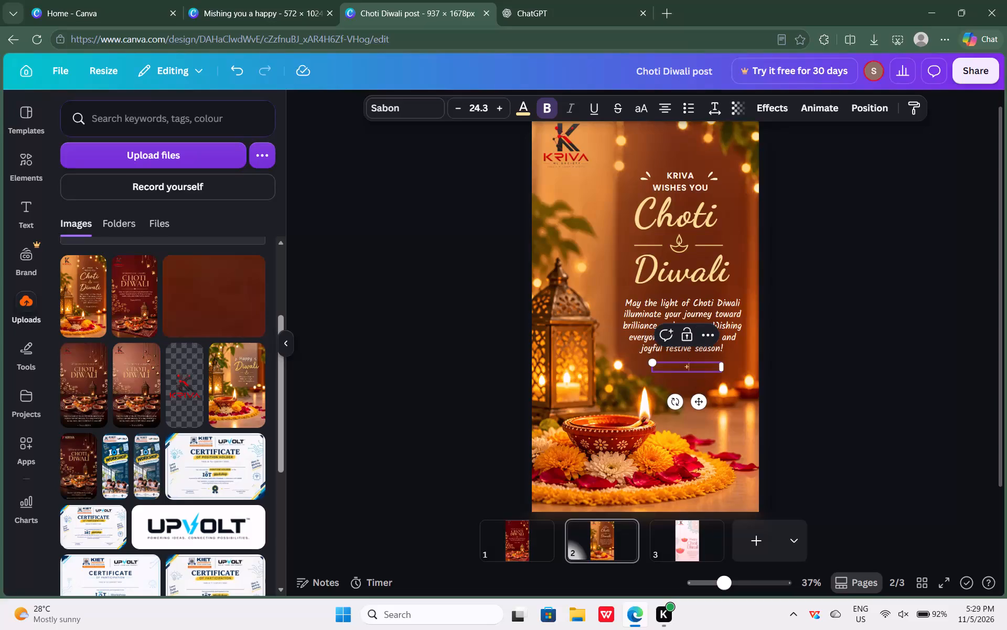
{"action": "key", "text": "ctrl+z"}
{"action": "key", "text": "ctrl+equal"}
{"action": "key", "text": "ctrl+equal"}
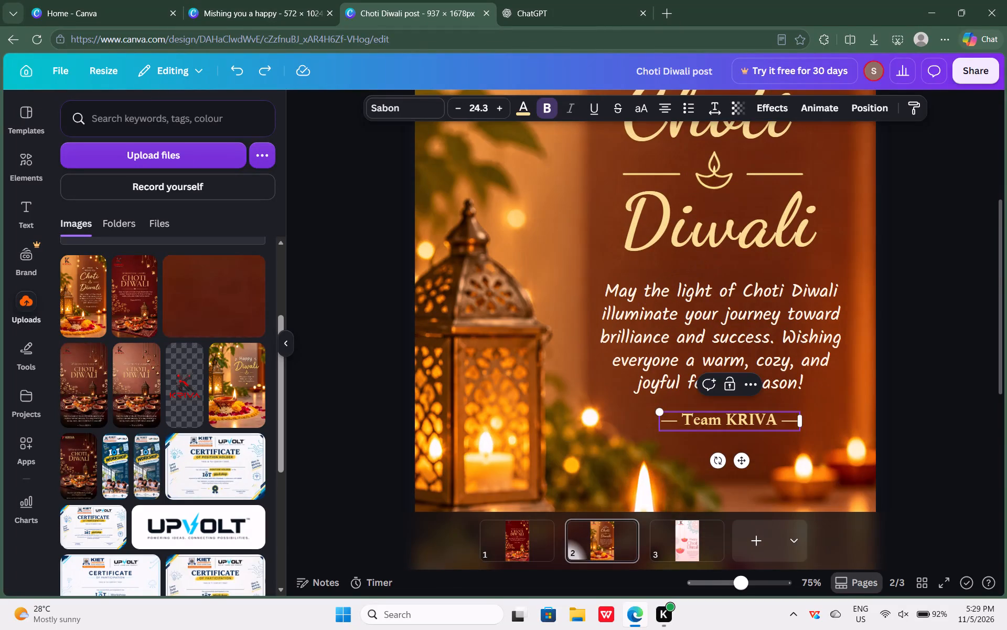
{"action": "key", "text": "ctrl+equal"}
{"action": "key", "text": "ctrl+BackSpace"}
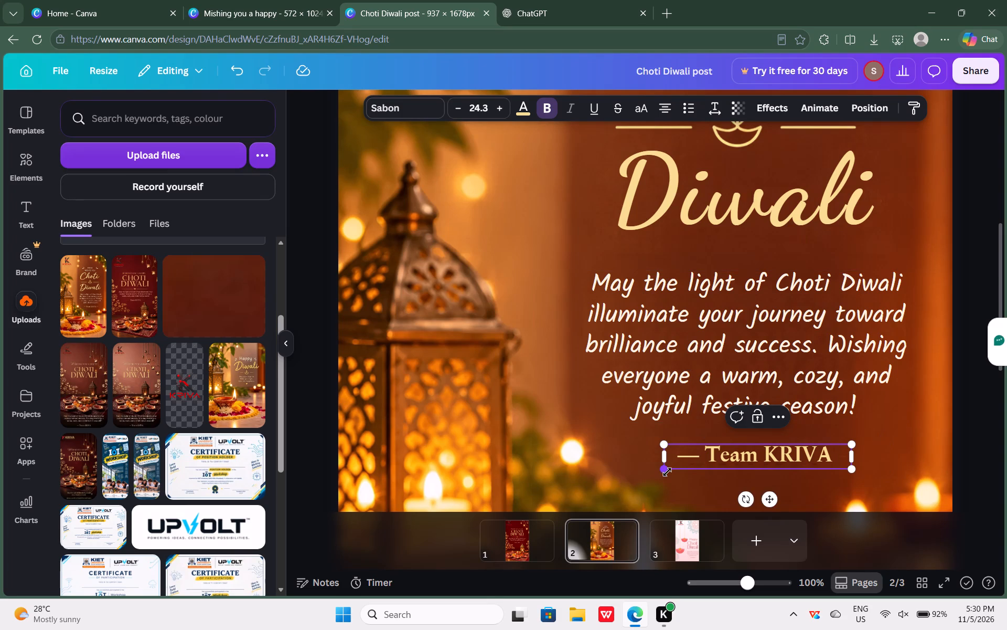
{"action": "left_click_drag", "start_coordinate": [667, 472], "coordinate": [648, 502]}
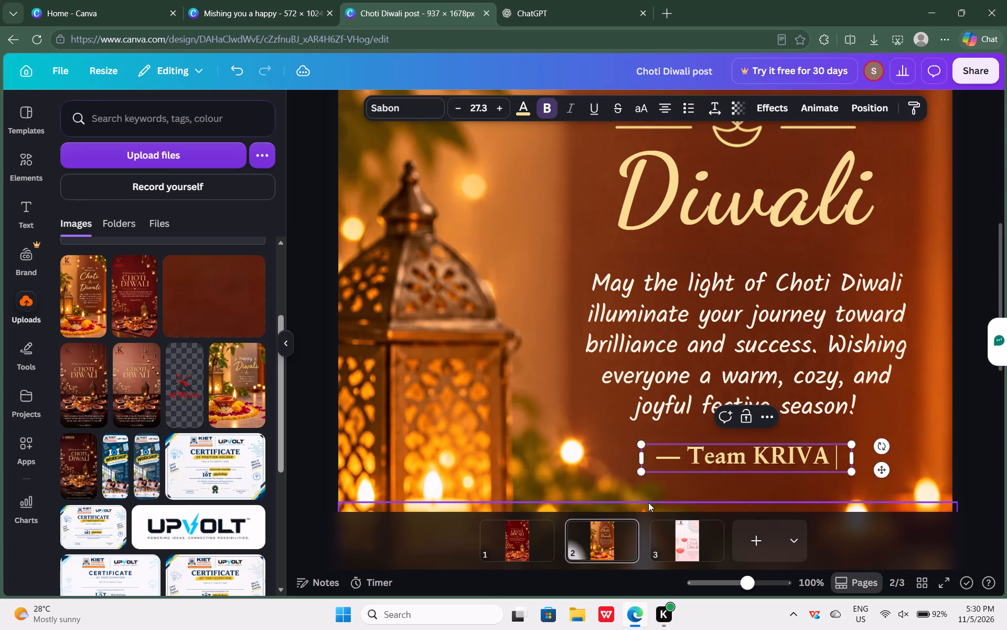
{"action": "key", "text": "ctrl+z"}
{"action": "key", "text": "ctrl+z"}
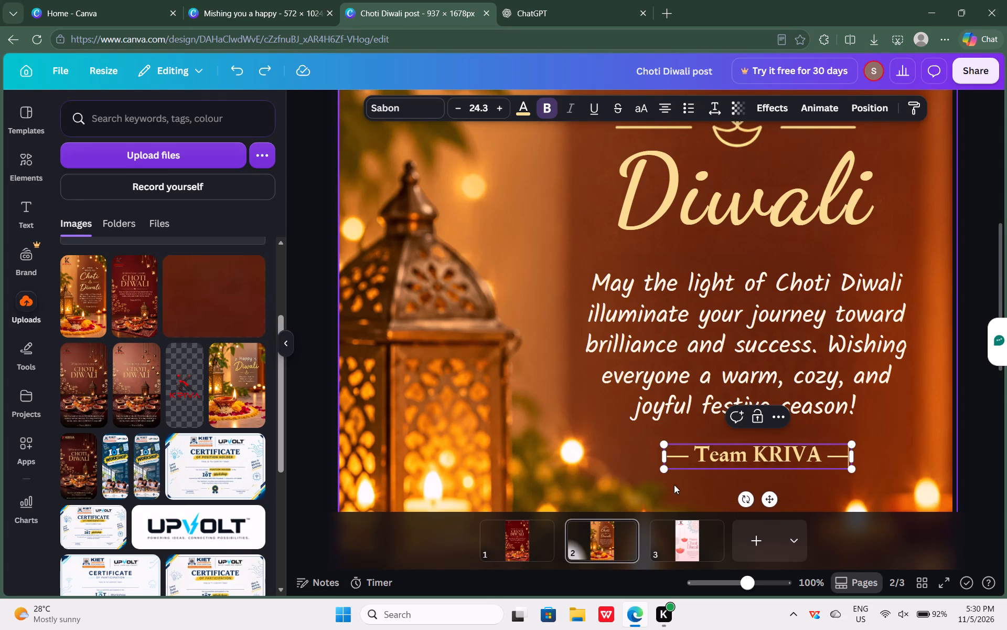
Enlarge the "— Team KRIVA —" sign-off to about size 29.8, extending it down and to the left.
{"action": "left_click", "coordinate": [668, 469]}
{"action": "left_click_drag", "start_coordinate": [668, 469], "coordinate": [628, 517]}
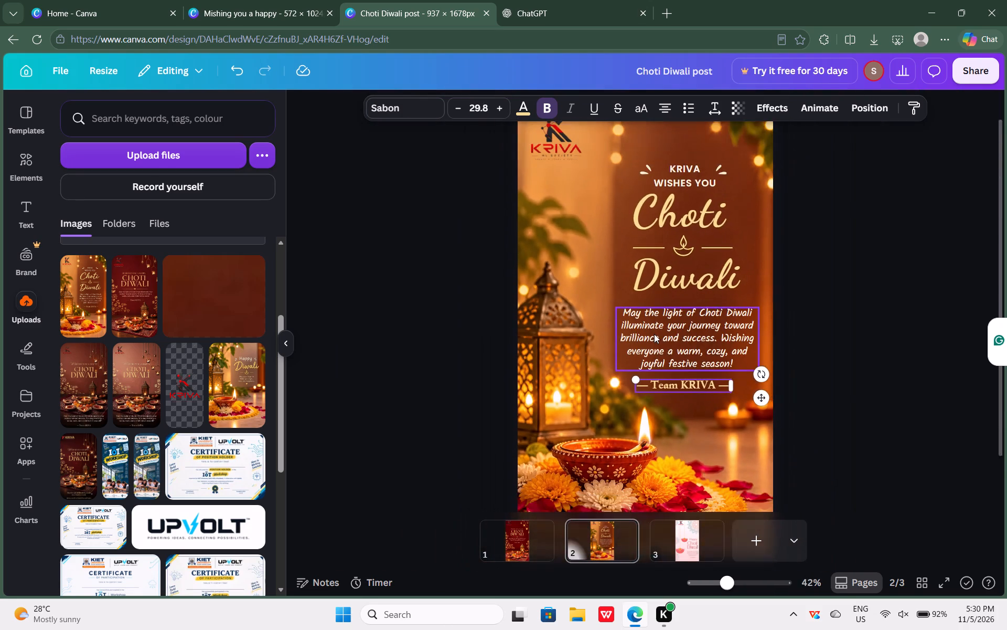
{"action": "left_click", "coordinate": [871, 363]}
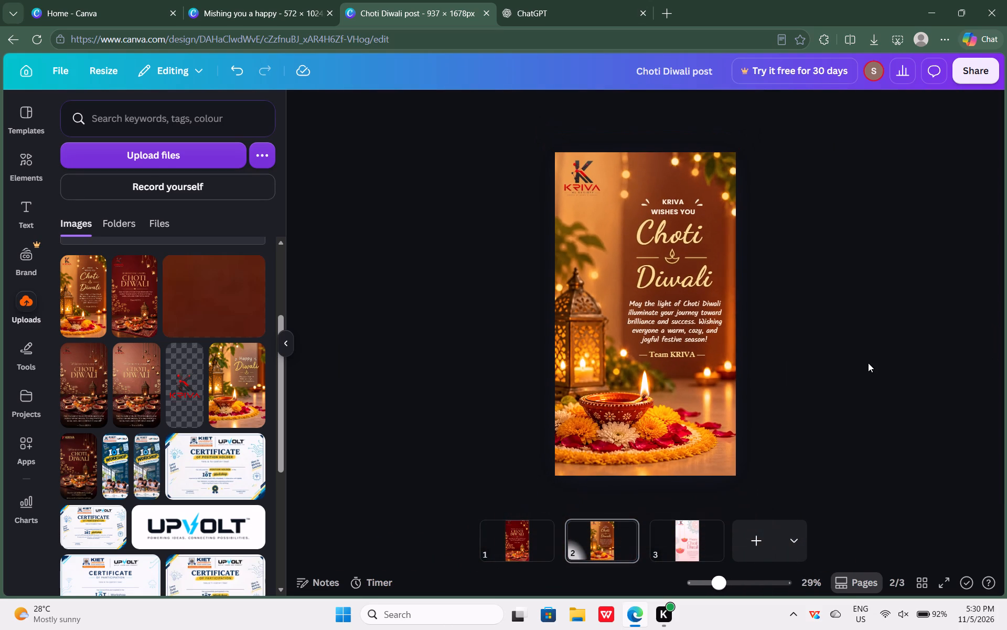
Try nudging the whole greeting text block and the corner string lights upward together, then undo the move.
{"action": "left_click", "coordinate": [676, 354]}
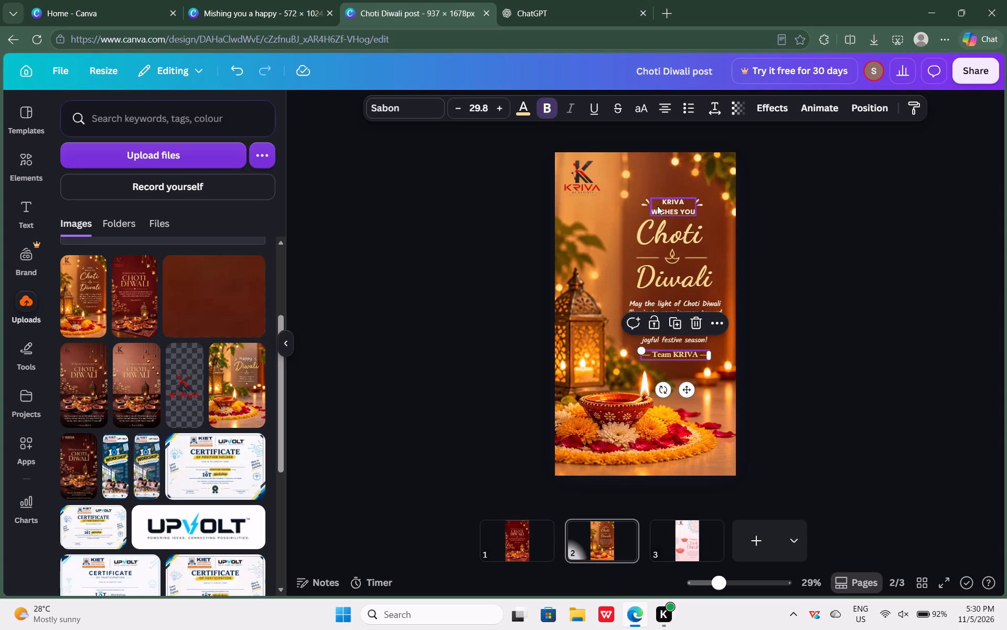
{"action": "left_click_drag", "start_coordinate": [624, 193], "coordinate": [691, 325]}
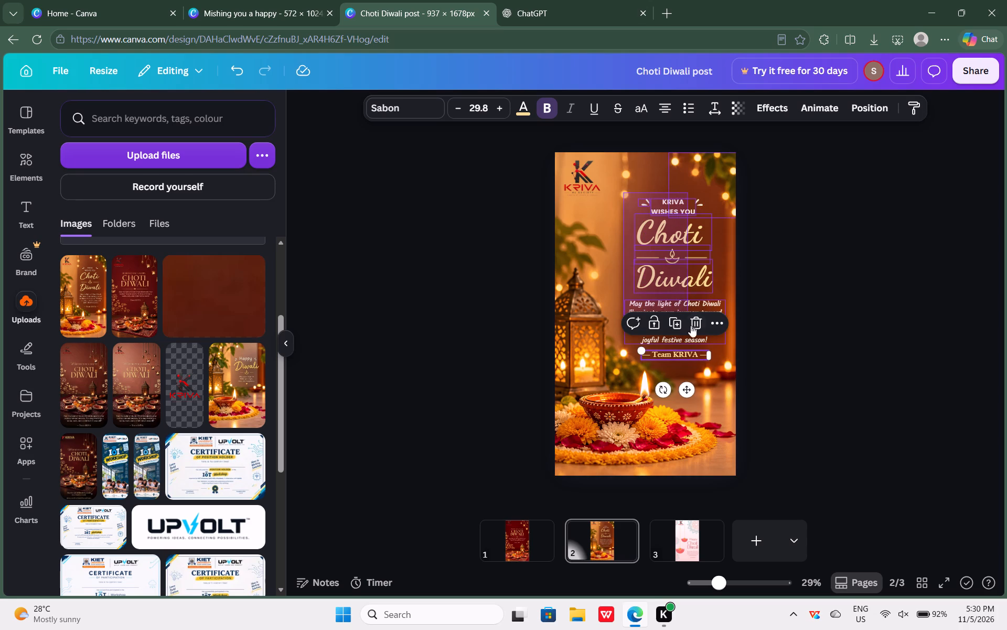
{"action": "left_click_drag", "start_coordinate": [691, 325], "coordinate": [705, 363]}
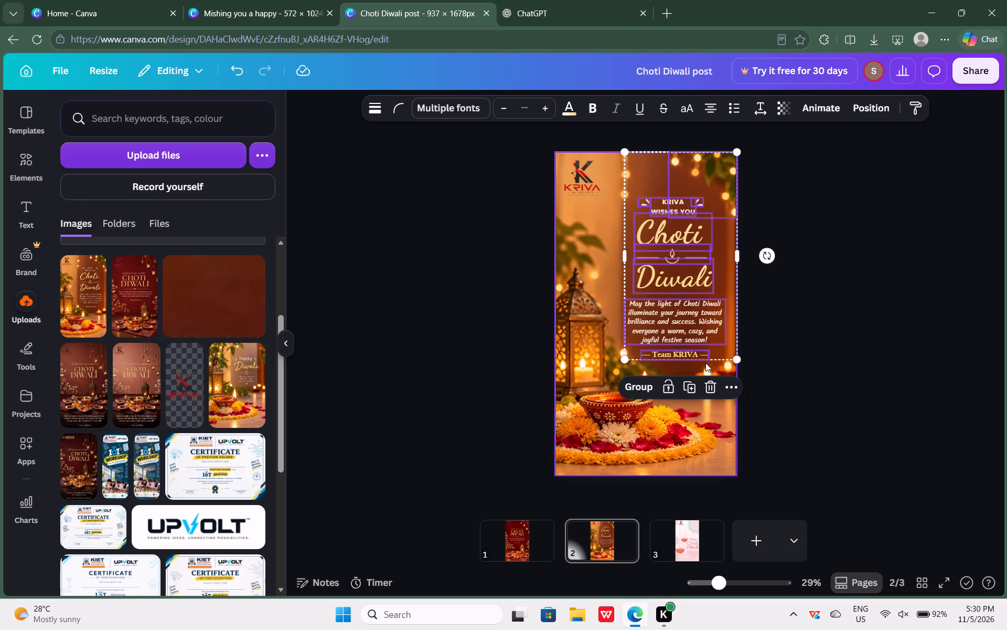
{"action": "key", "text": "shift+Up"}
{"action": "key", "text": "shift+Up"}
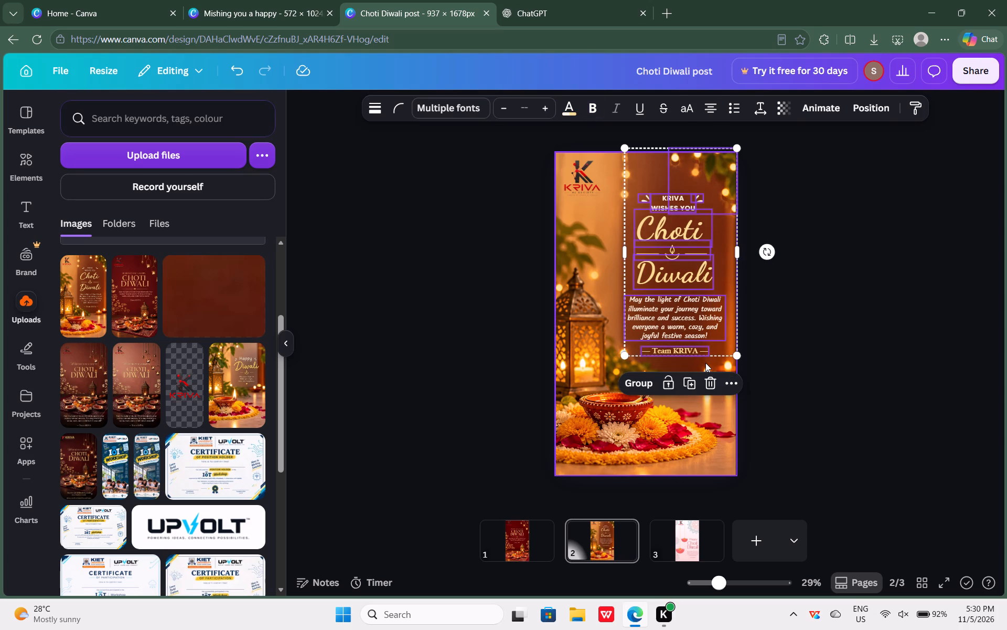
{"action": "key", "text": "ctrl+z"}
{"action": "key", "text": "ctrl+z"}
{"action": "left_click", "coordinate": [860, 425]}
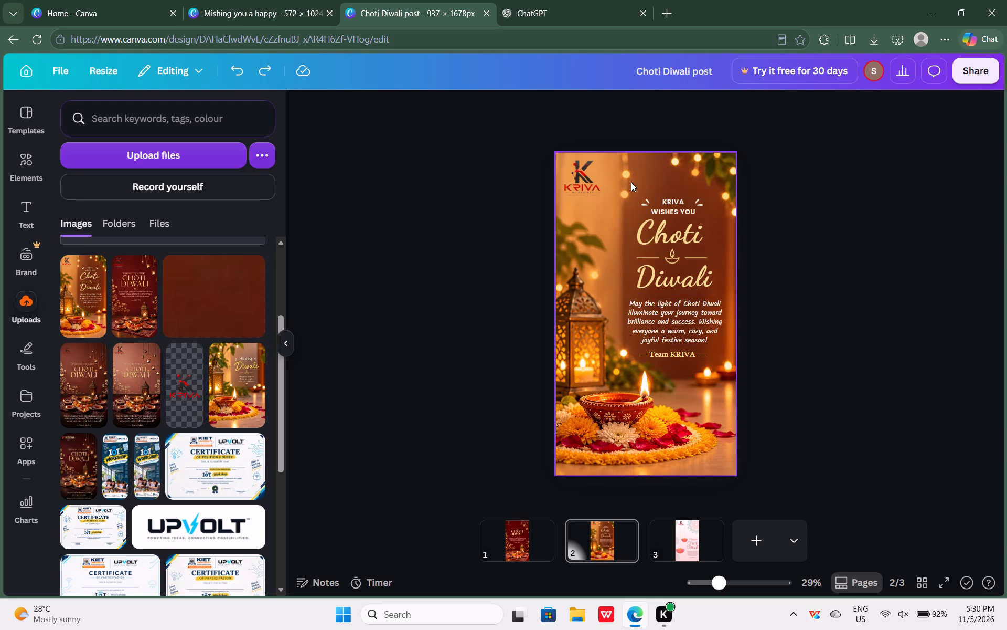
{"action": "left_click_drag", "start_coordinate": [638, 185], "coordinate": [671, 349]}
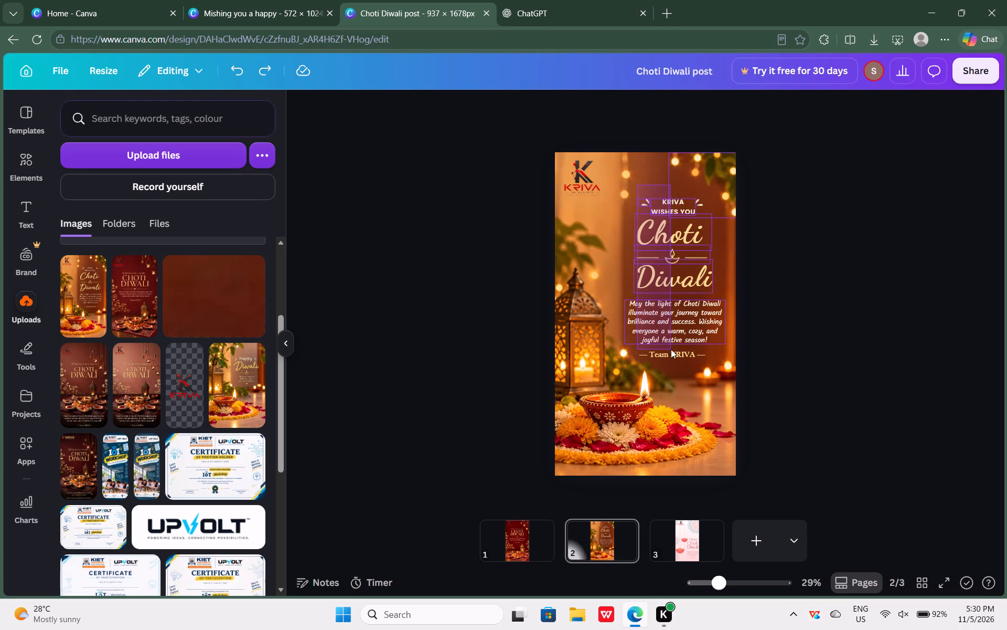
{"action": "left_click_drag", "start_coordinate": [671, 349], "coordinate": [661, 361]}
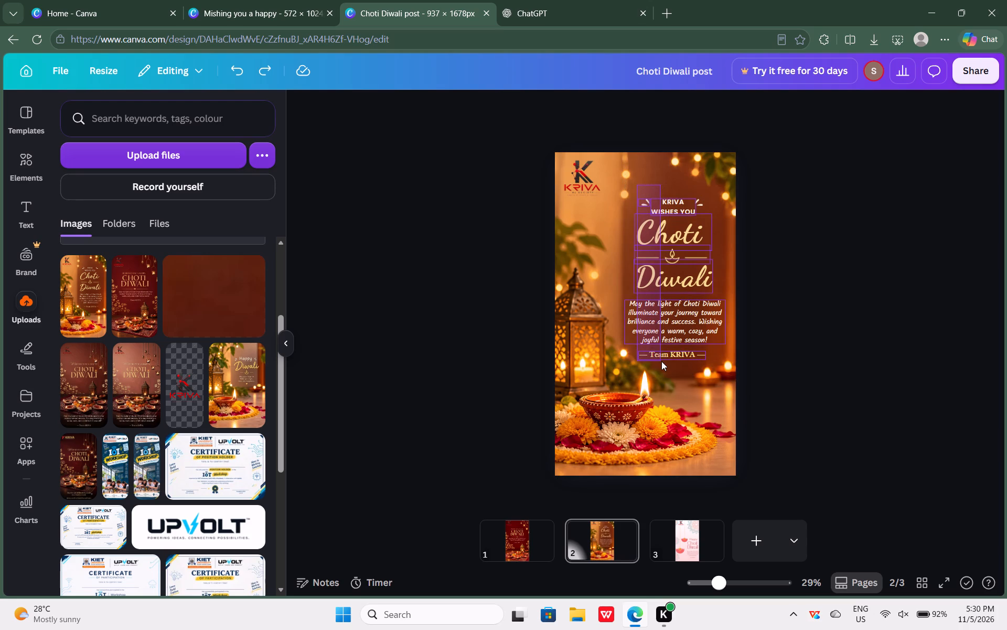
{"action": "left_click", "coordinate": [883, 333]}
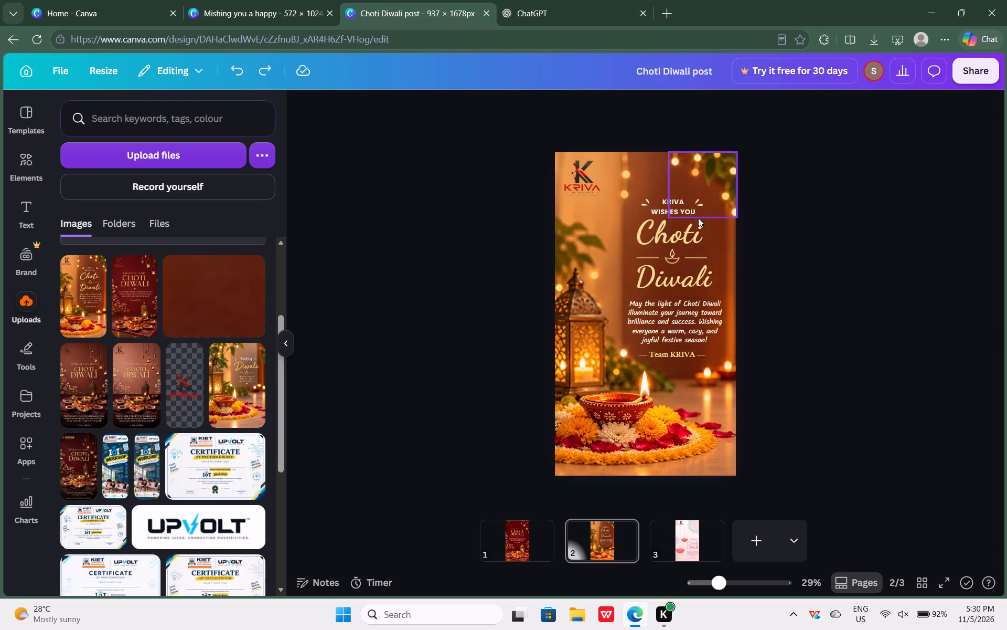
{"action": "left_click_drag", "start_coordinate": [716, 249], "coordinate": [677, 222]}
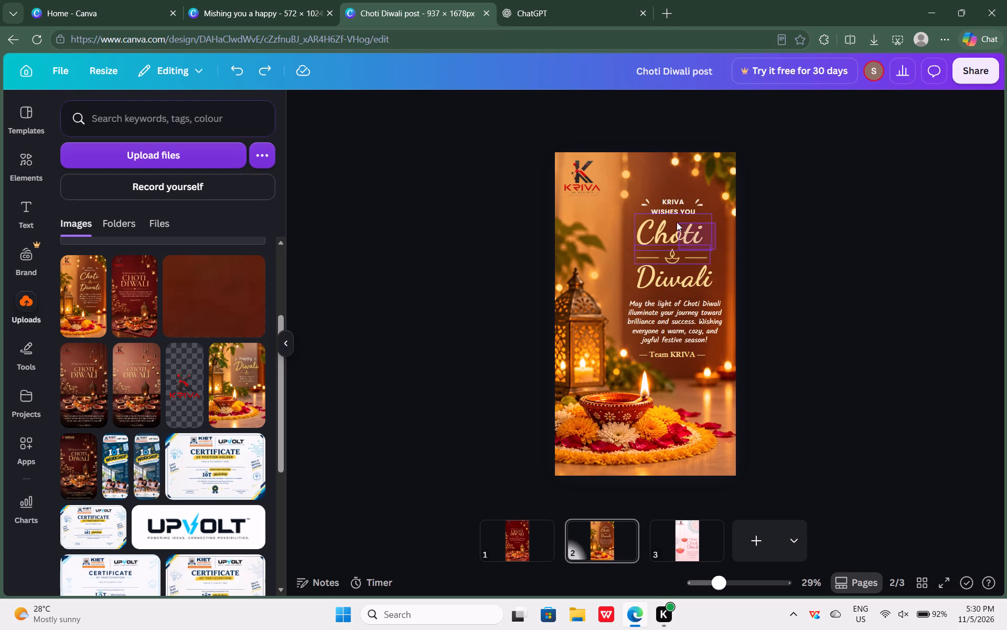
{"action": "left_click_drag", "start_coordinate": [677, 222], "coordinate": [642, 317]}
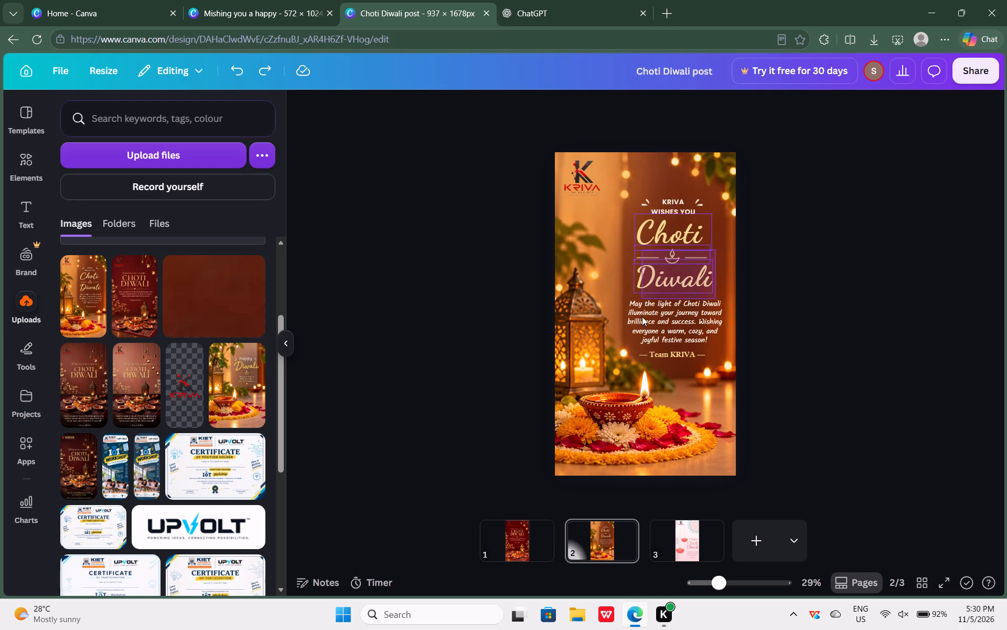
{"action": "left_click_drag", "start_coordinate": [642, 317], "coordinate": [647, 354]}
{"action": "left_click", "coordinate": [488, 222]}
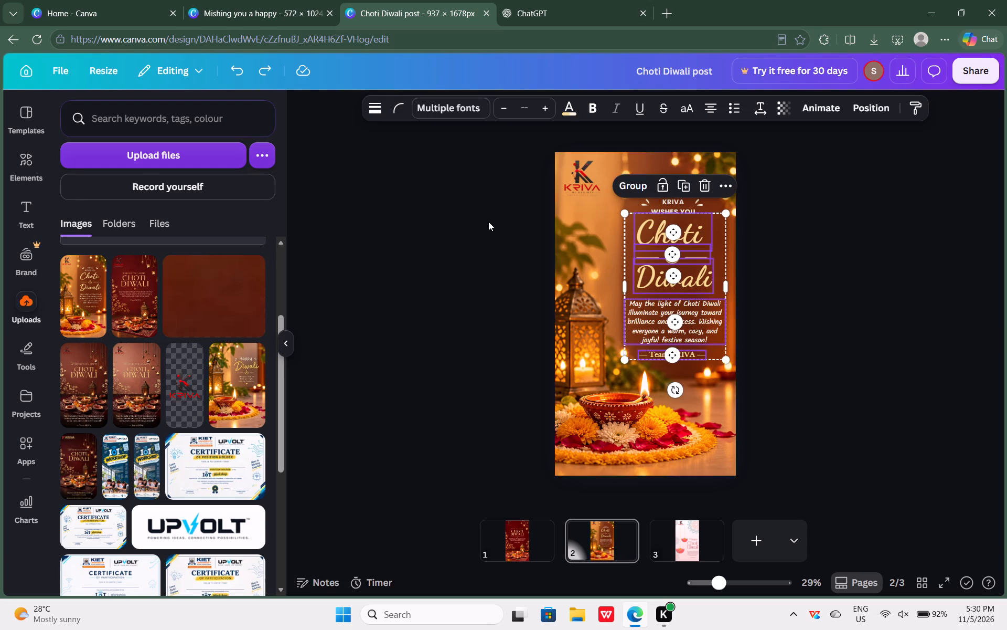
Move the greeting block, from "KRIVA WISHES YOU" down to "— Team KRIVA —", higher on page 2 without the corner lights.
{"action": "left_click_drag", "start_coordinate": [631, 186], "coordinate": [649, 194]}
{"action": "left_click_drag", "start_coordinate": [665, 185], "coordinate": [666, 185]}
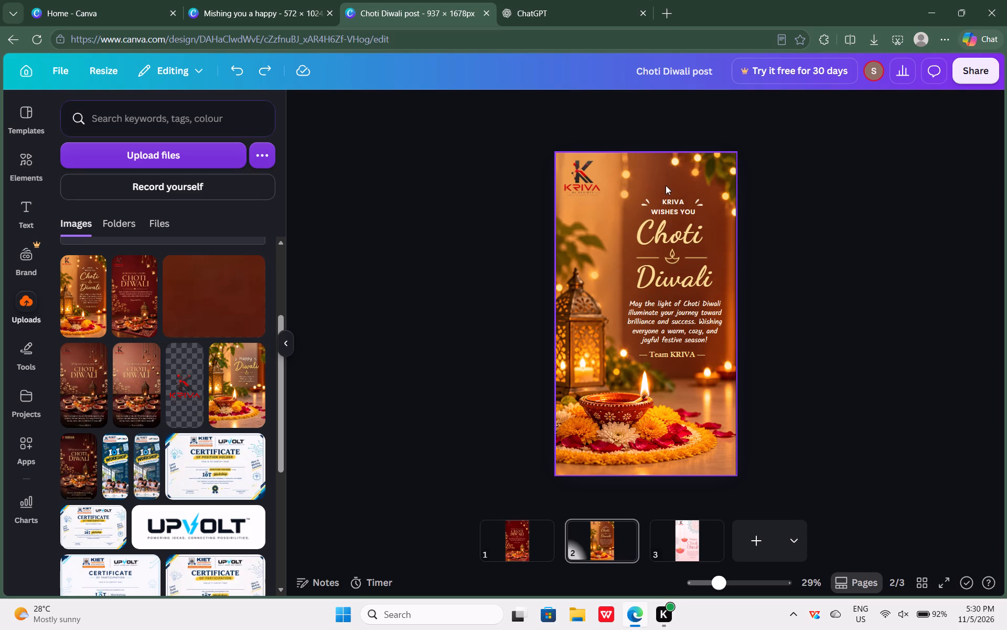
{"action": "left_click_drag", "start_coordinate": [666, 185], "coordinate": [666, 319]}
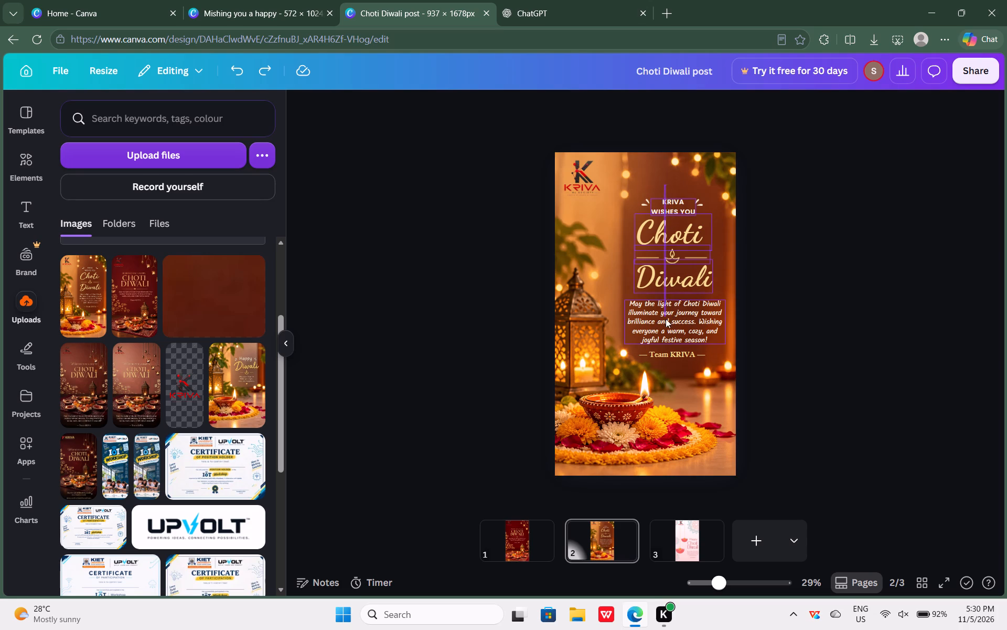
{"action": "left_click_drag", "start_coordinate": [666, 319], "coordinate": [654, 359]}
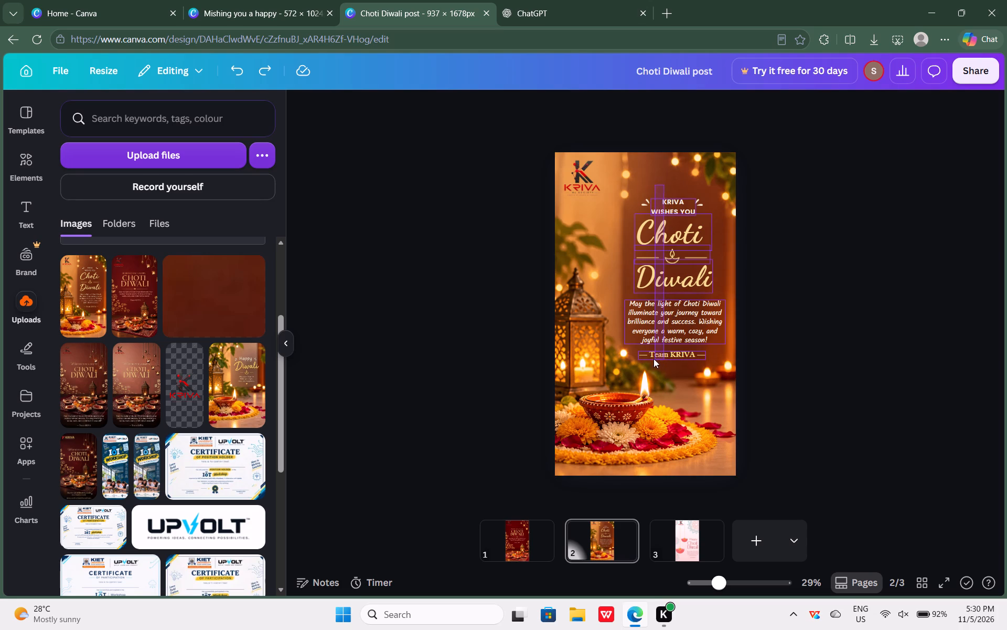
{"action": "left_click_drag", "start_coordinate": [654, 359], "coordinate": [641, 353]}
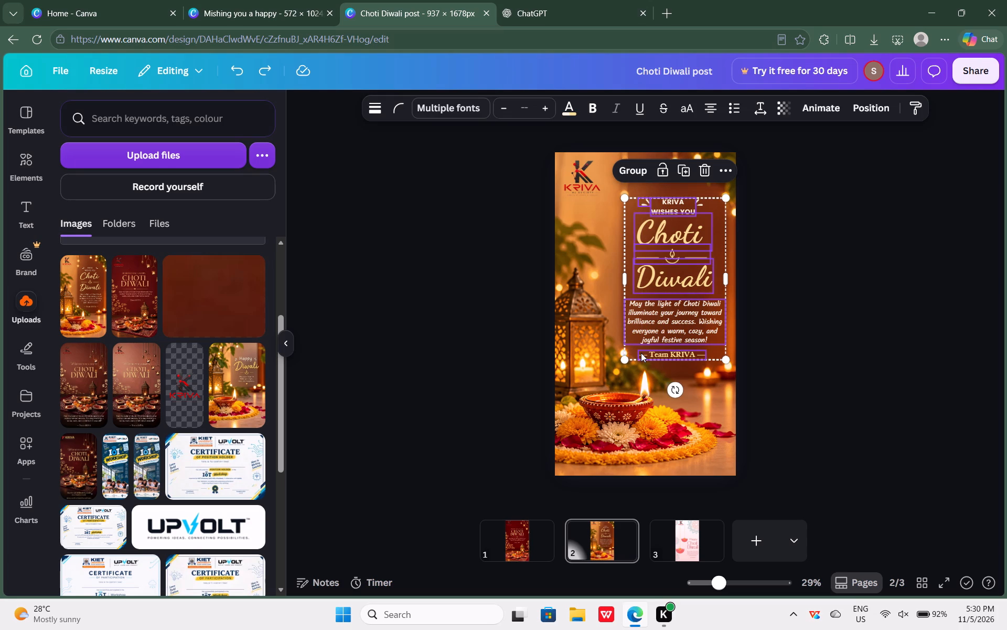
{"action": "key", "text": "shift+Up"}
{"action": "key", "text": "shift+Up"}
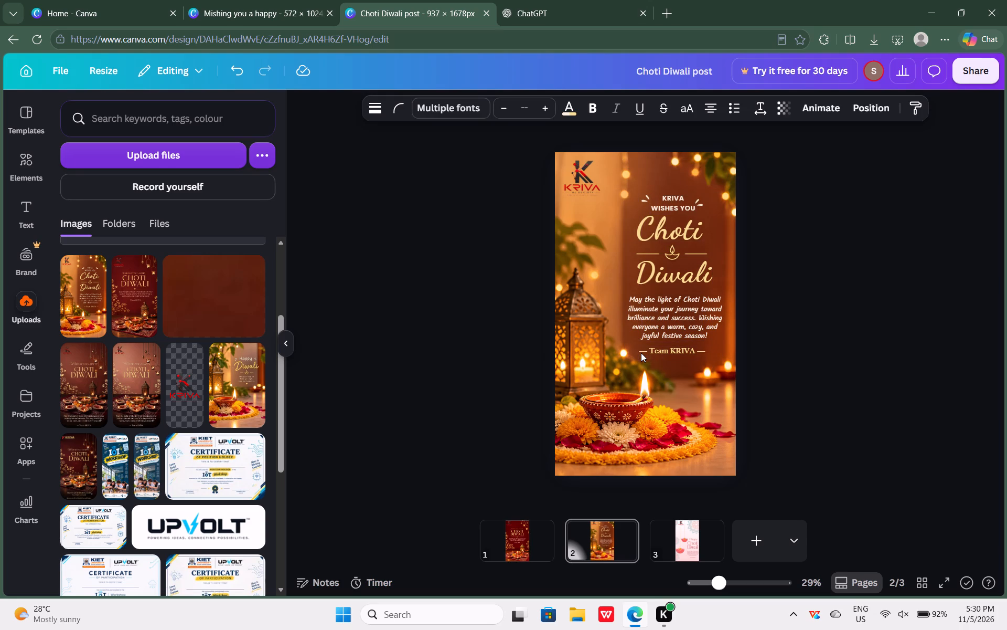
{"action": "key", "text": "shift+Up"}
{"action": "key", "text": "shift+Up"}
{"action": "key", "text": "shift+Up"}
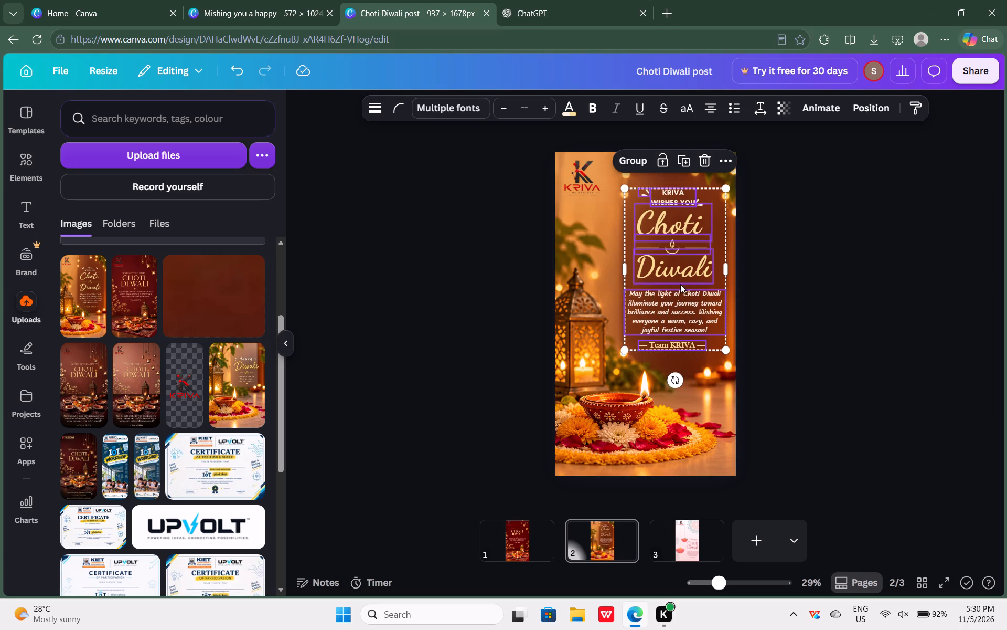
{"action": "left_click", "coordinate": [777, 207]}
Raise the right accent strokes level with "KRIVA" and rotate the strokes on both sides, the left ones to about -23°.
{"action": "left_click_drag", "start_coordinate": [699, 201], "coordinate": [702, 189]}
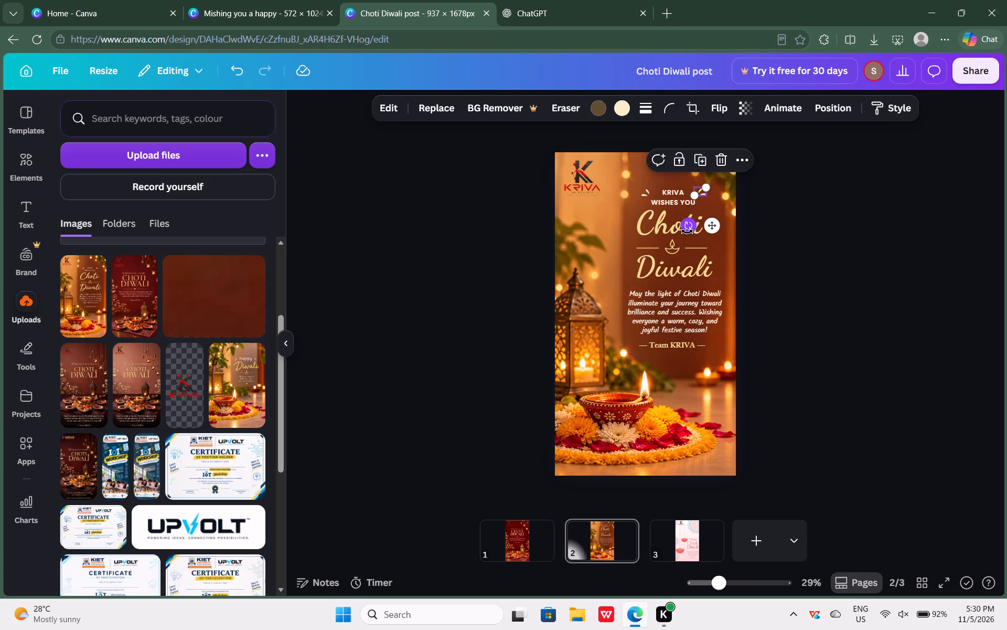
{"action": "scroll", "coordinate": [687, 232], "scroll_direction": "up", "scroll_amount": 1}
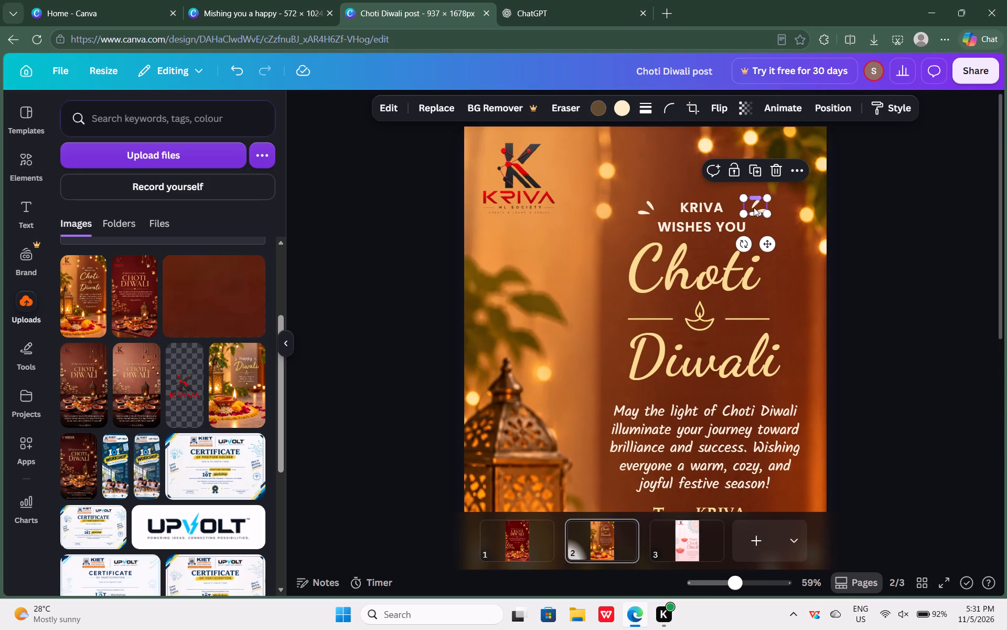
{"action": "left_click_drag", "start_coordinate": [742, 243], "coordinate": [731, 240]}
{"action": "left_click", "coordinate": [651, 212]}
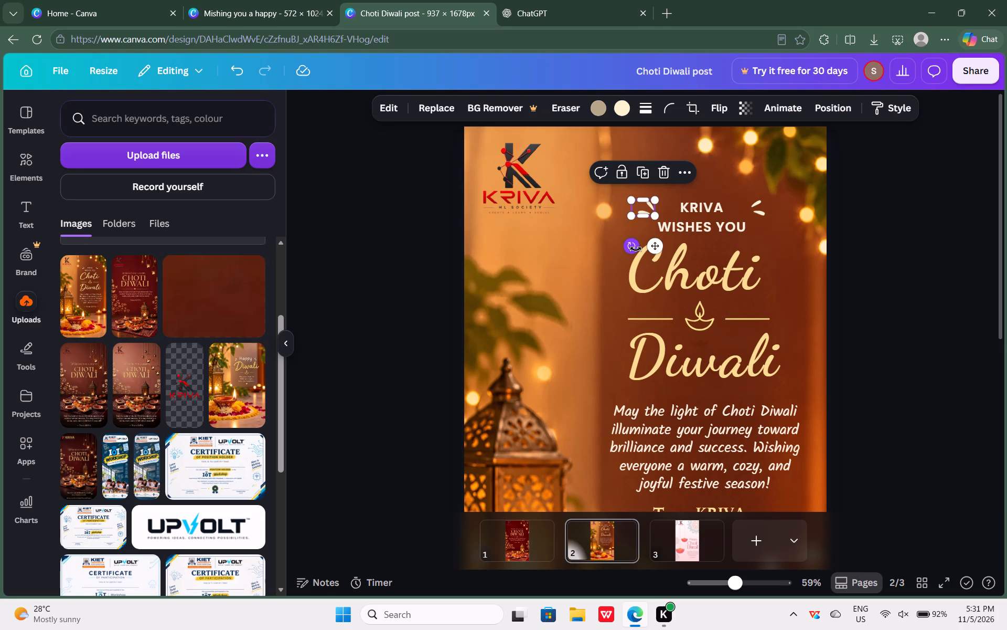
{"action": "left_click_drag", "start_coordinate": [636, 249], "coordinate": [651, 247]}
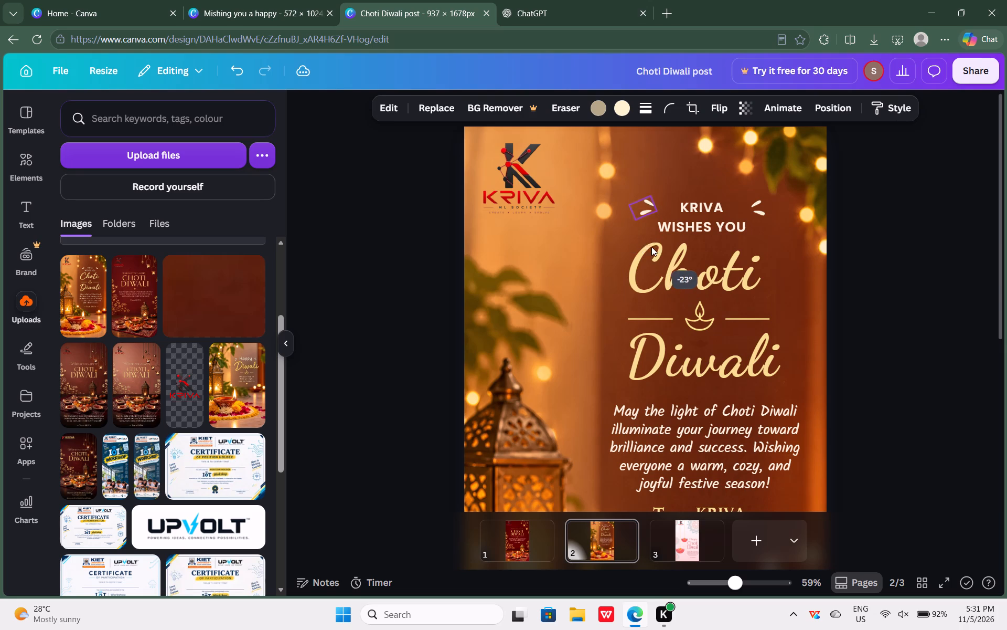
Enlarge "KRIVA WISHES YOU" to size 29, widen its text box to keep two lines, and recentre it between the accent strokes.
{"action": "left_click_drag", "start_coordinate": [669, 183], "coordinate": [697, 233]}
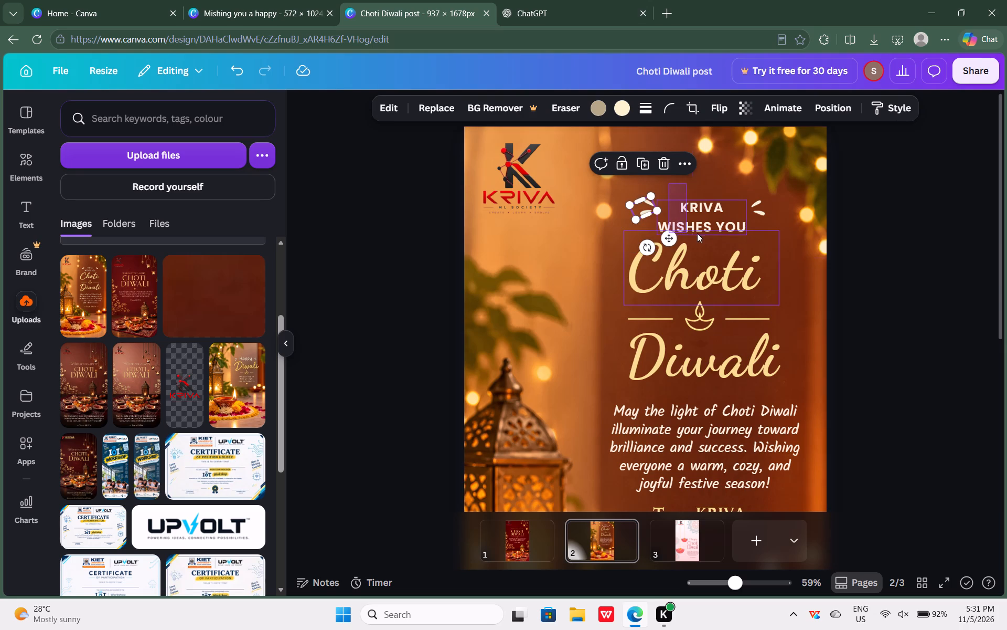
{"action": "left_click_drag", "start_coordinate": [697, 233], "coordinate": [645, 166]}
{"action": "left_click", "coordinate": [677, 207]}
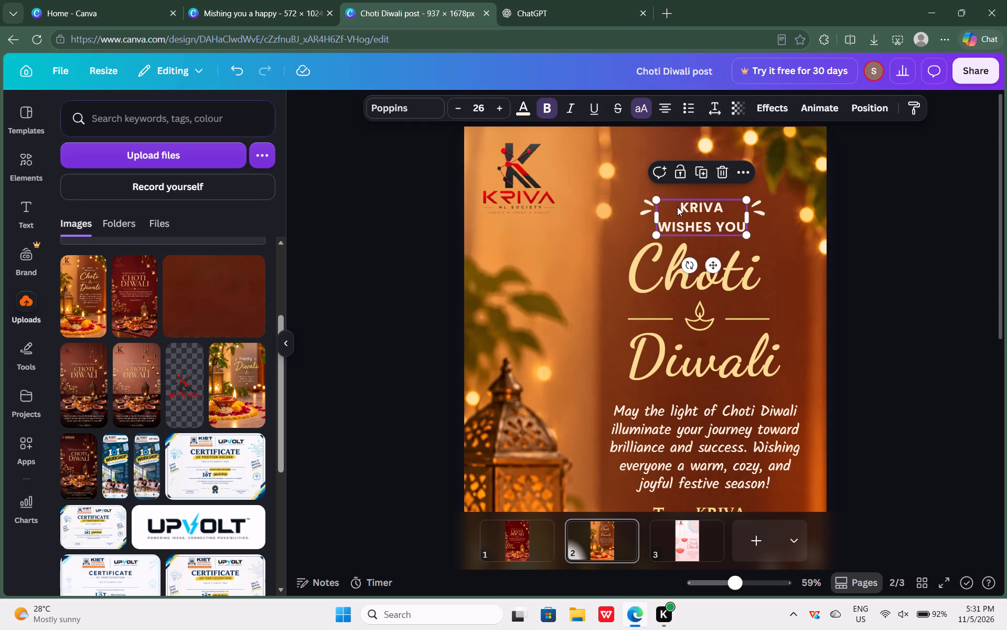
{"action": "triple_click", "coordinate": [495, 104]}
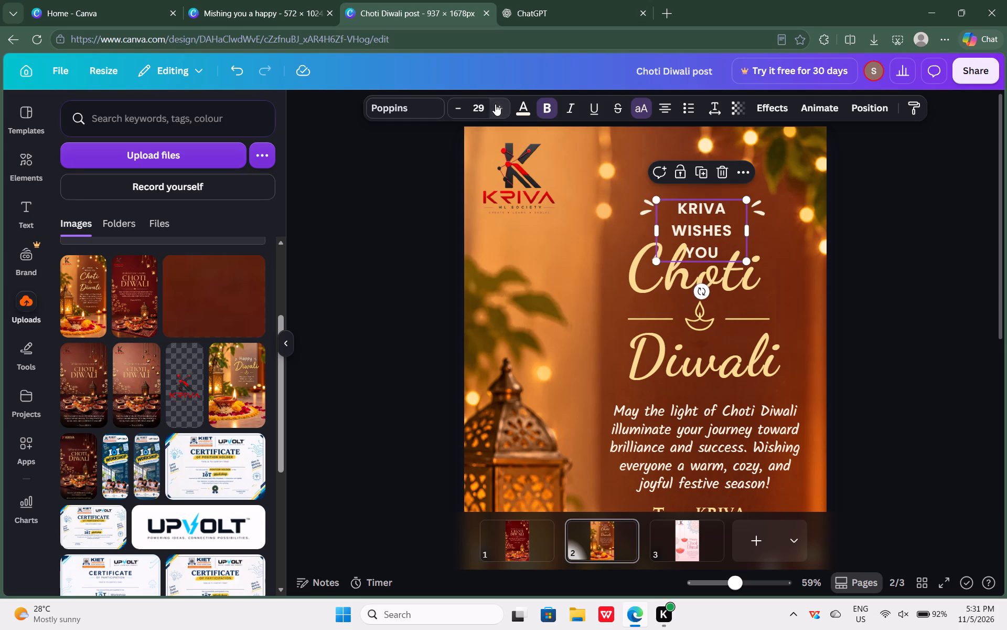
{"action": "left_click_drag", "start_coordinate": [749, 228], "coordinate": [763, 229]}
{"action": "left_click_drag", "start_coordinate": [711, 210], "coordinate": [705, 206]}
{"action": "left_click", "coordinate": [895, 321]}
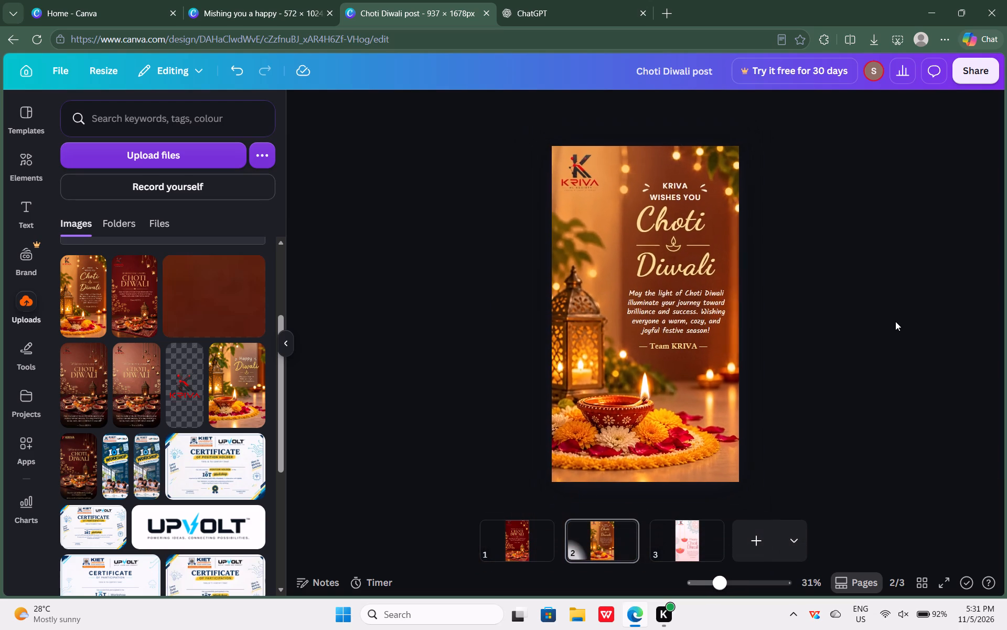
{"action": "left_click", "coordinate": [895, 321]}
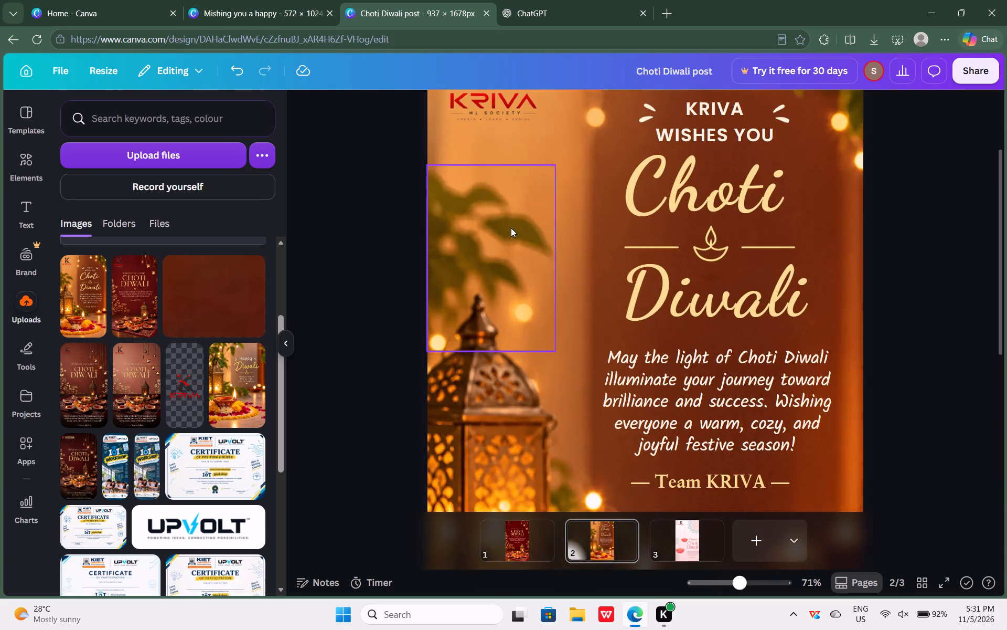
Shift the "Choti" heading slightly right and down on page 2, centring it above the diya divider.
{"action": "scroll", "coordinate": [511, 228], "scroll_direction": "up", "scroll_amount": 7}
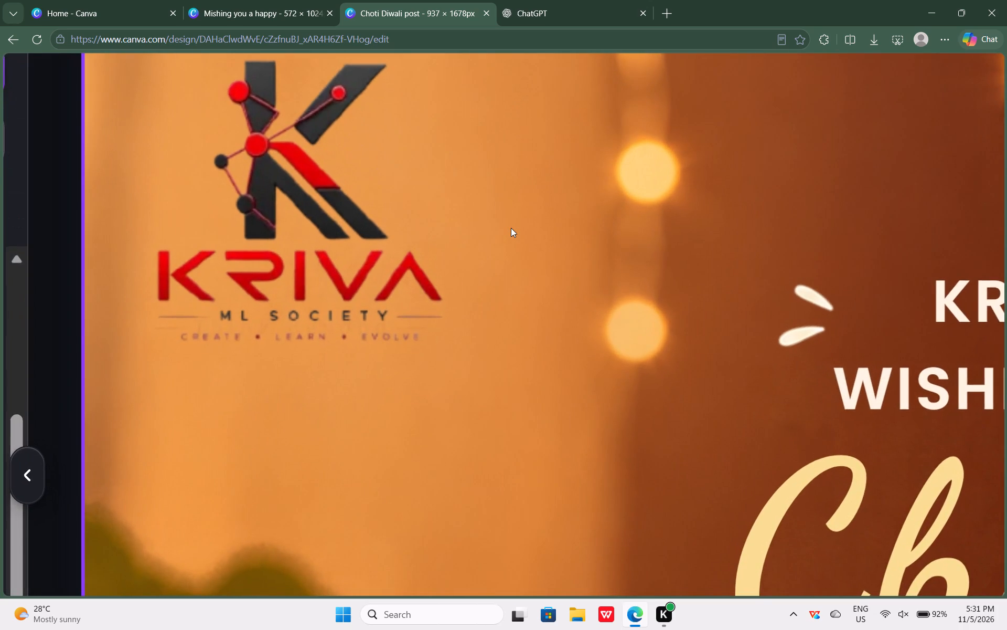
{"action": "scroll", "coordinate": [511, 228], "scroll_direction": "left", "scroll_amount": 1}
{"action": "scroll", "coordinate": [511, 228], "scroll_direction": "down", "scroll_amount": 3}
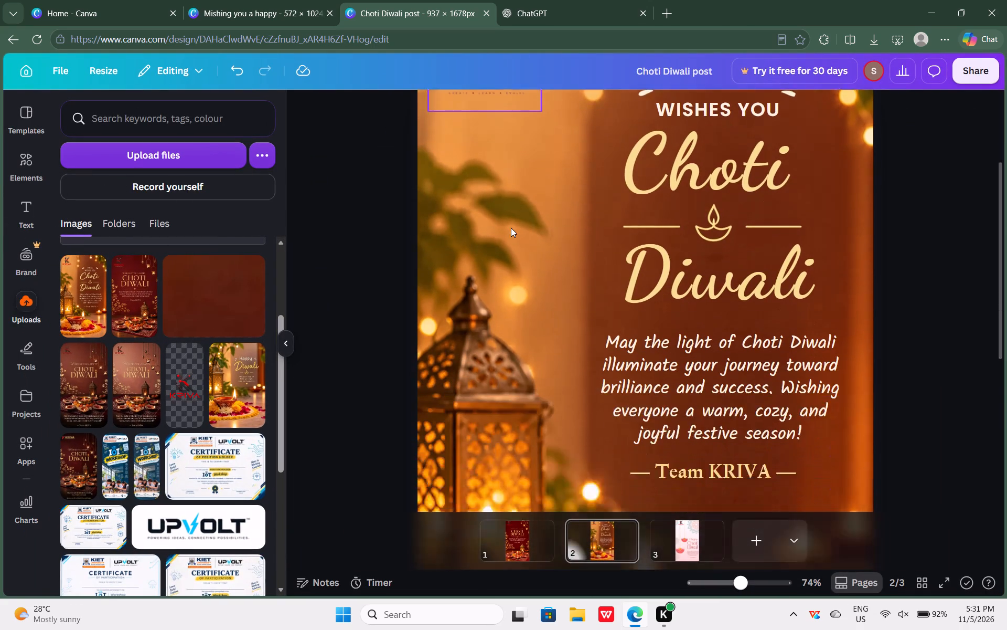
{"action": "scroll", "coordinate": [511, 228], "scroll_direction": "down", "scroll_amount": 4}
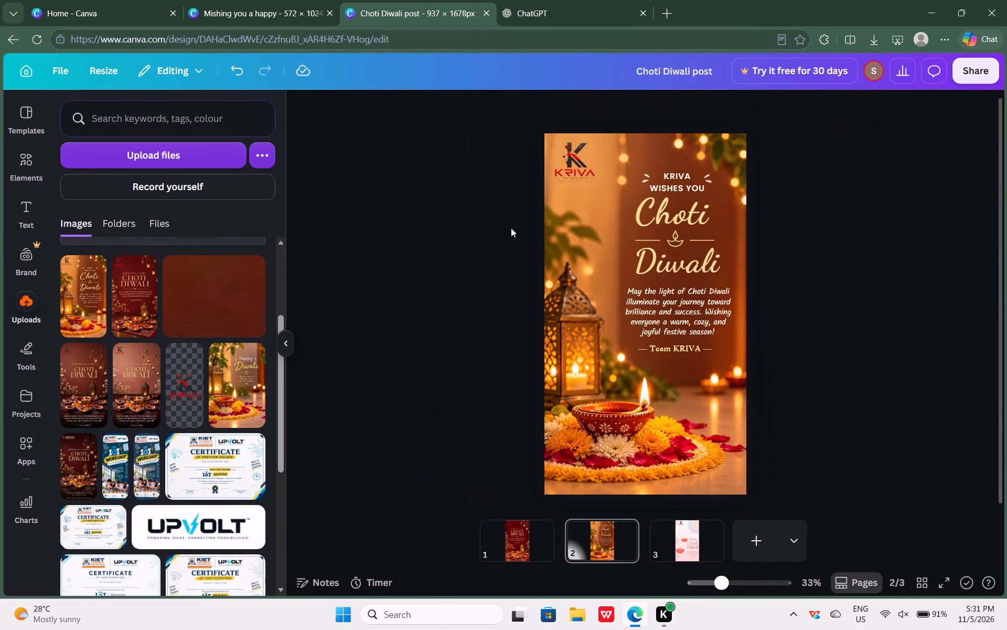
{"action": "left_click", "coordinate": [675, 222]}
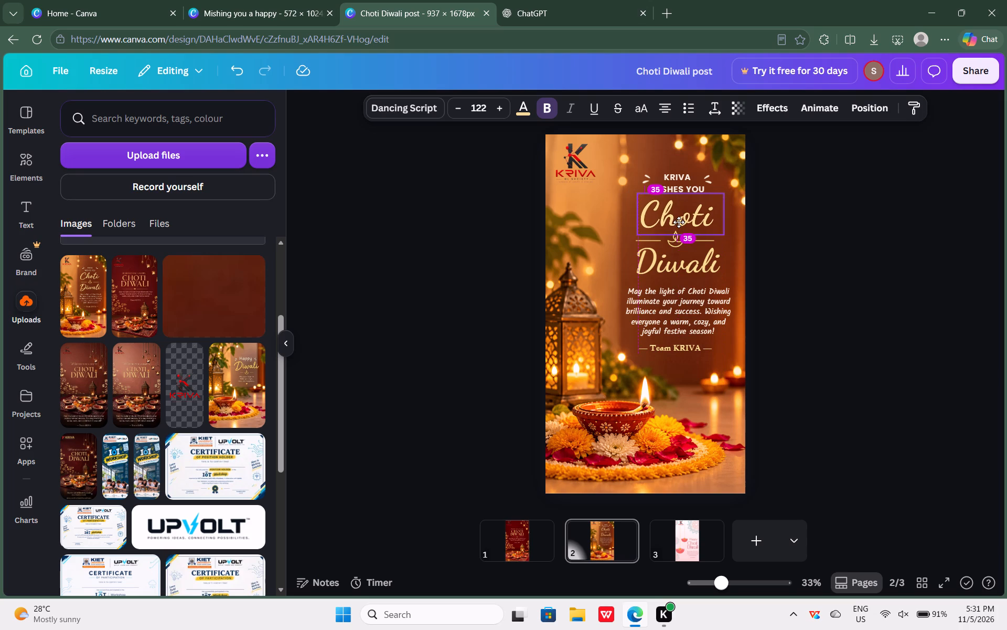
{"action": "left_click", "coordinate": [793, 276]}
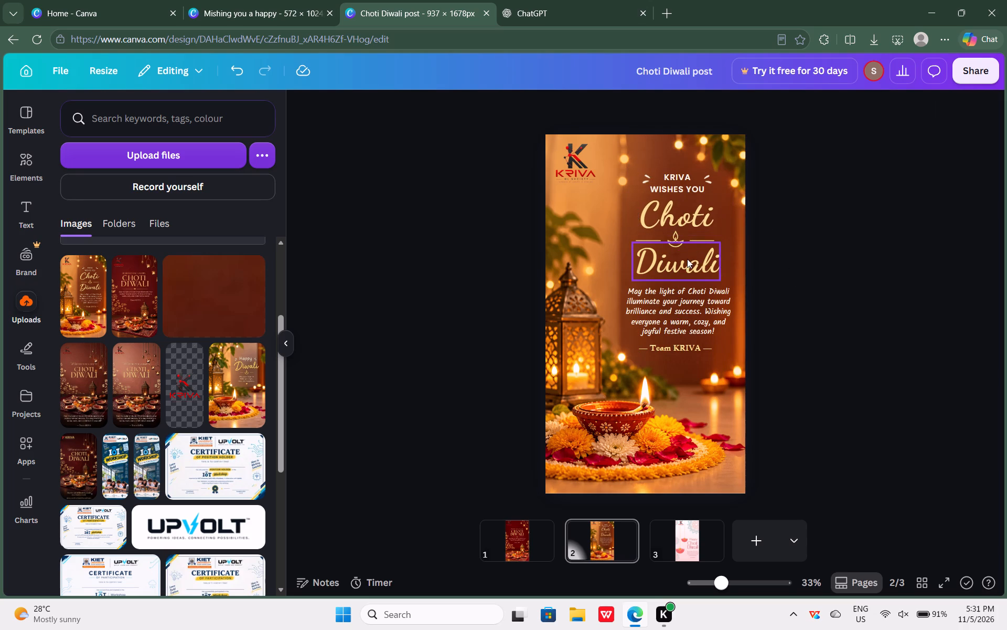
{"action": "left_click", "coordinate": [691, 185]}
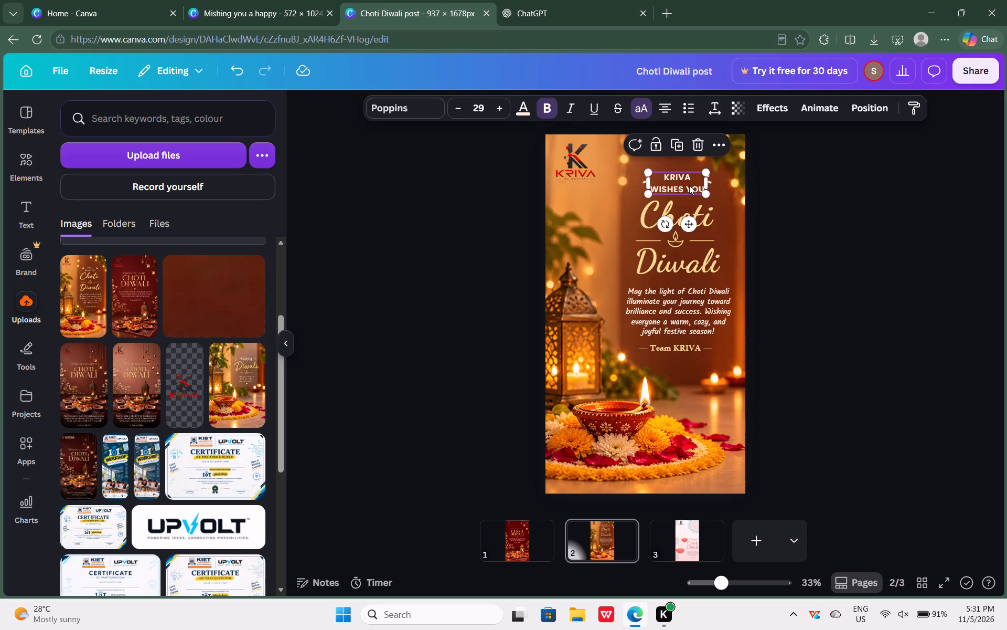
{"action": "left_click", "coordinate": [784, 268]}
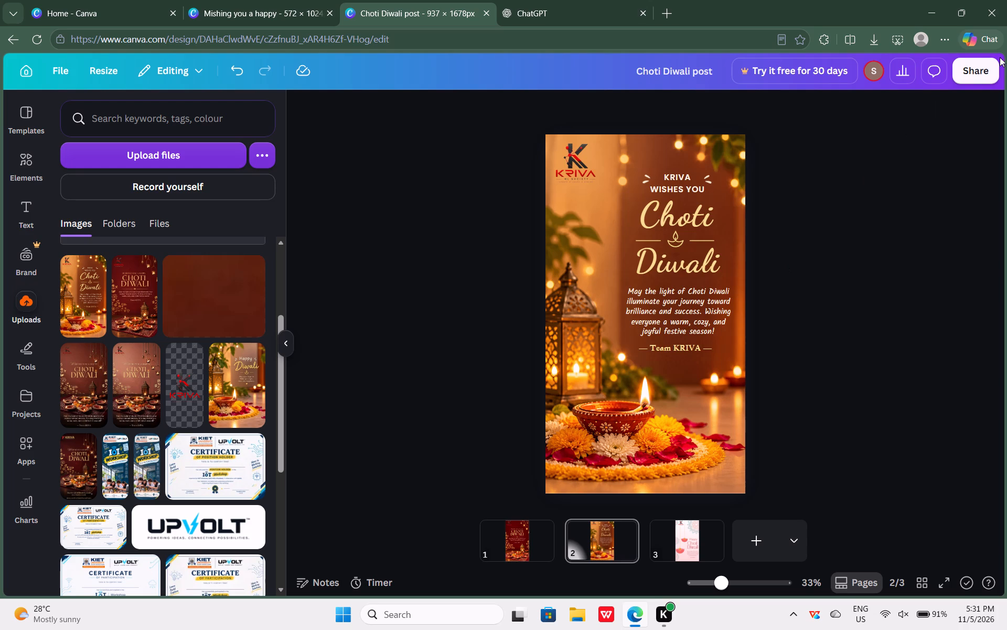
Download only page 2 of the Choti Diwali post as a JPG, keeping the 937 × 1,678 px size and medium quality.
{"action": "left_click", "coordinate": [973, 80]}
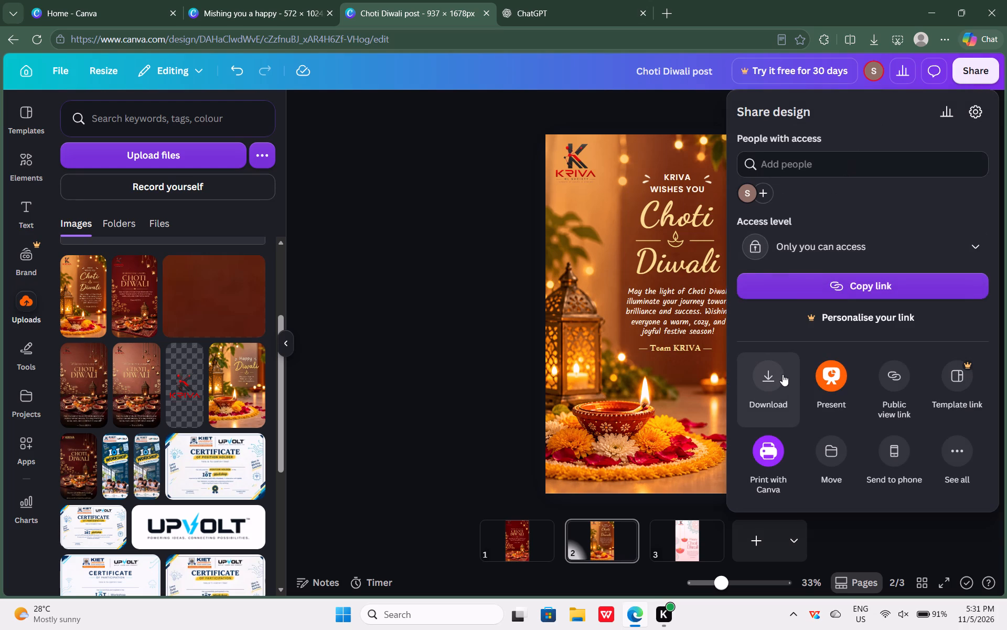
{"action": "left_click", "coordinate": [783, 374]}
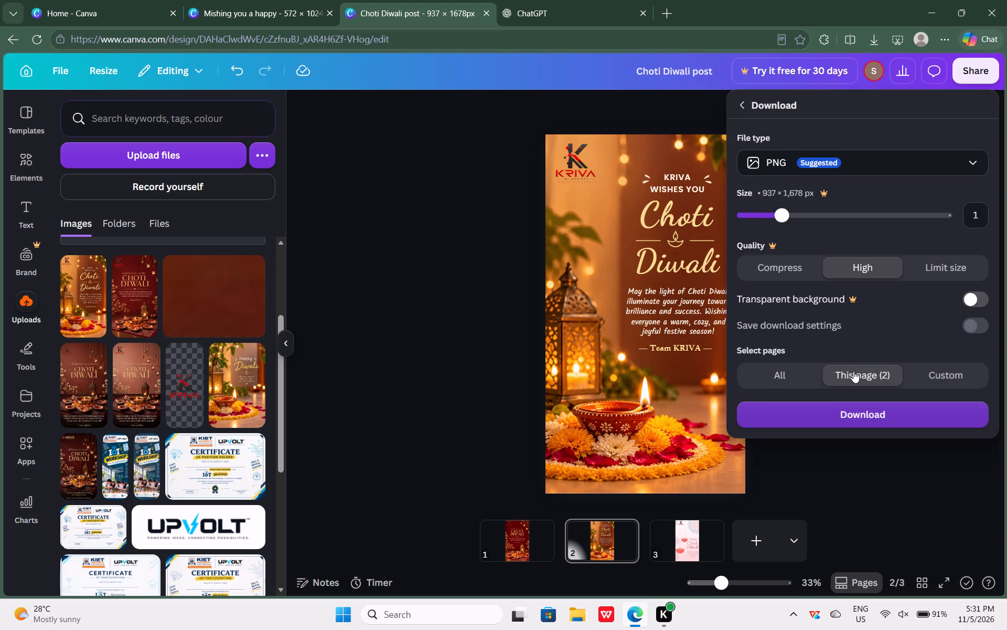
{"action": "left_click", "coordinate": [853, 371]}
{"action": "left_click", "coordinate": [960, 165]}
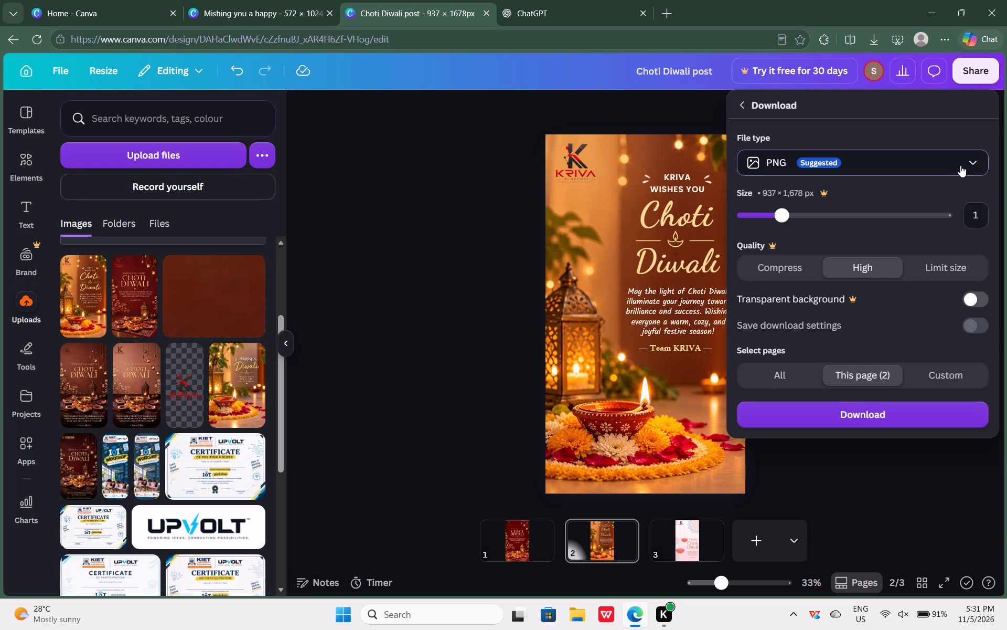
{"action": "left_click", "coordinate": [839, 206]}
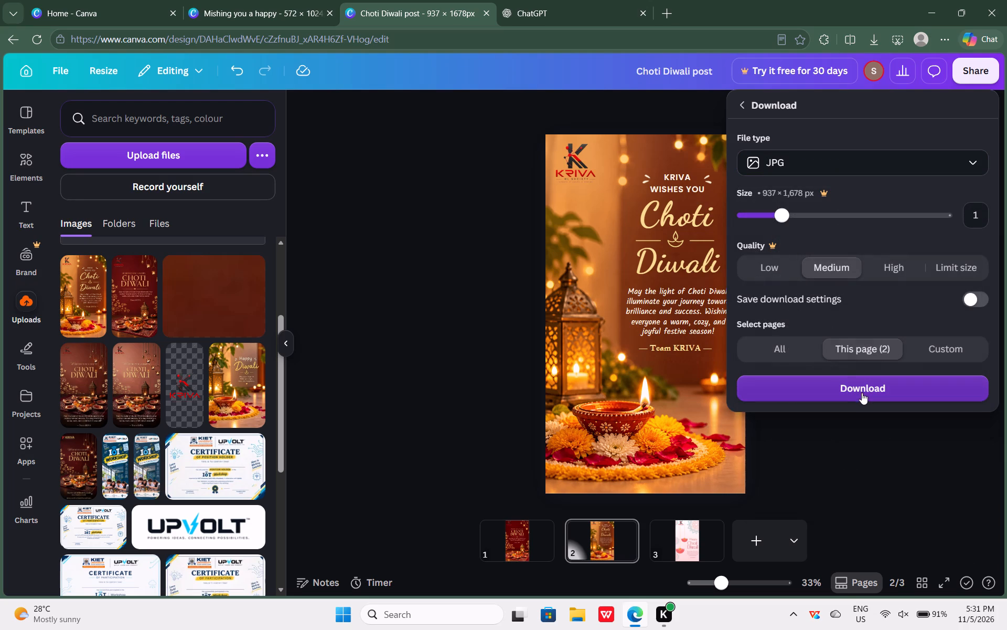
{"action": "left_click", "coordinate": [864, 393]}
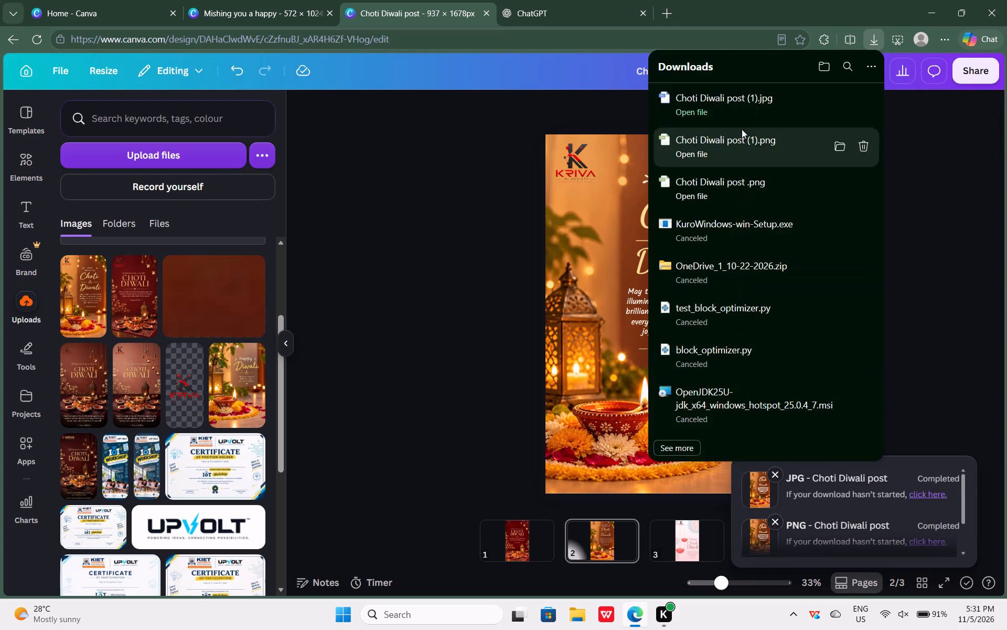
Open a new browser tab, leaving the Choti Diwali design open.
{"action": "left_click", "coordinate": [679, 13]}
{"action": "left_click", "coordinate": [668, 13]}
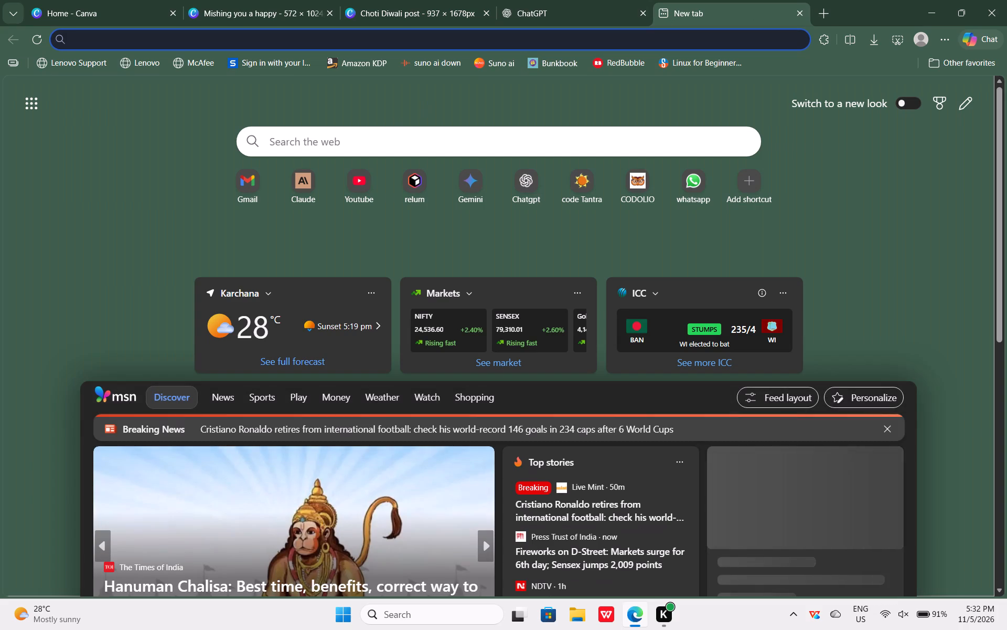